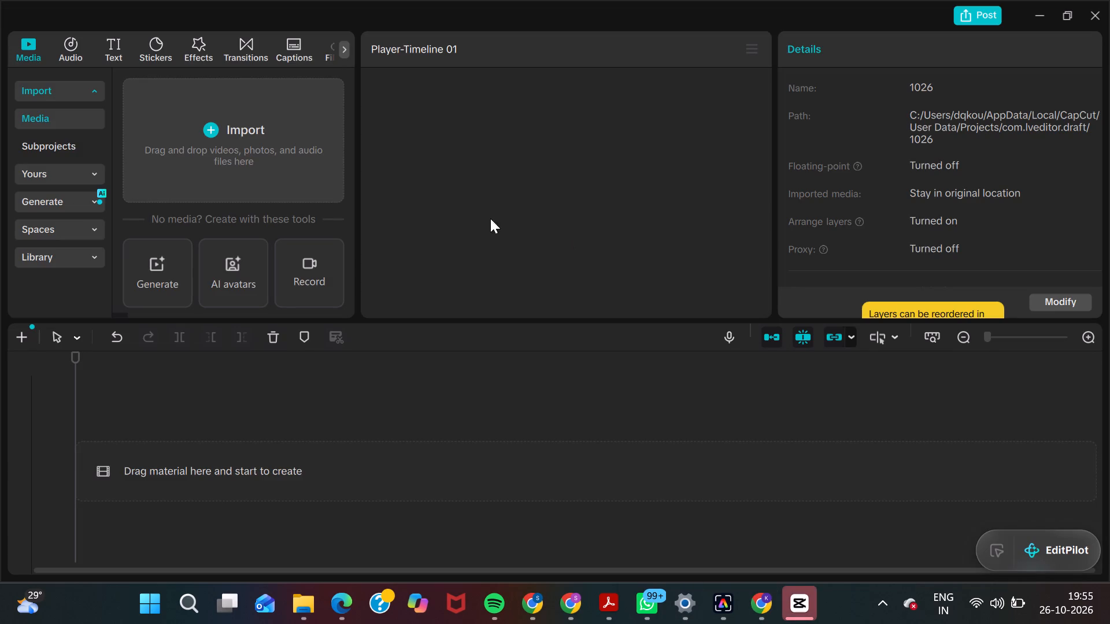
Import the red title-text MP4 whose name starts with AQNJQF7U5k6o9 from the device's Downloads folder into the CapCut project.
{"action": "left_click", "coordinate": [209, 133]}
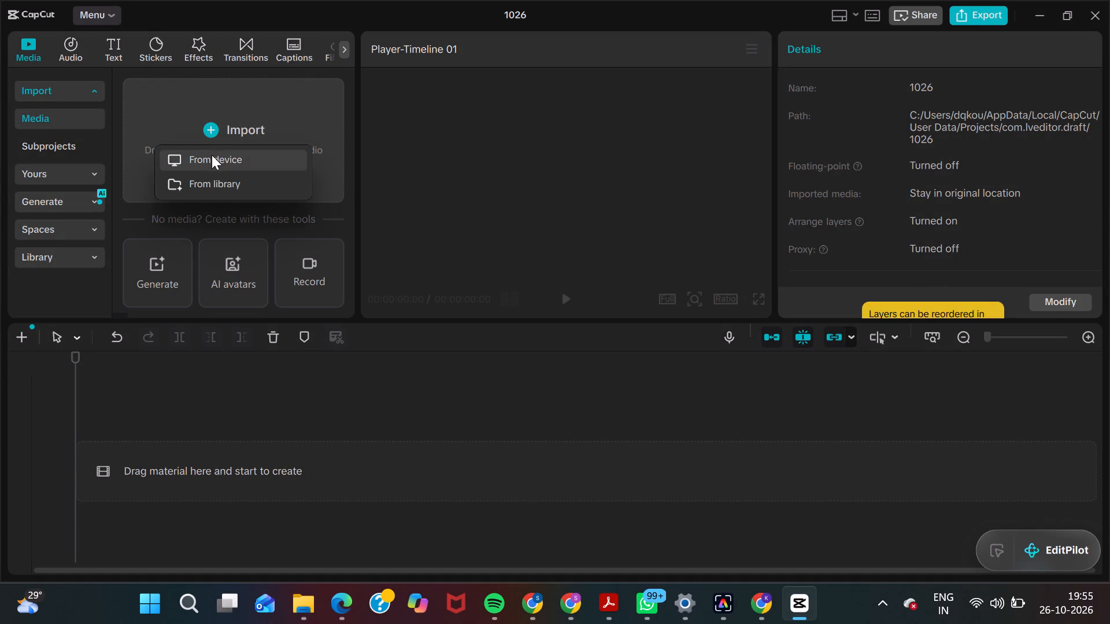
{"action": "left_click", "coordinate": [212, 155]}
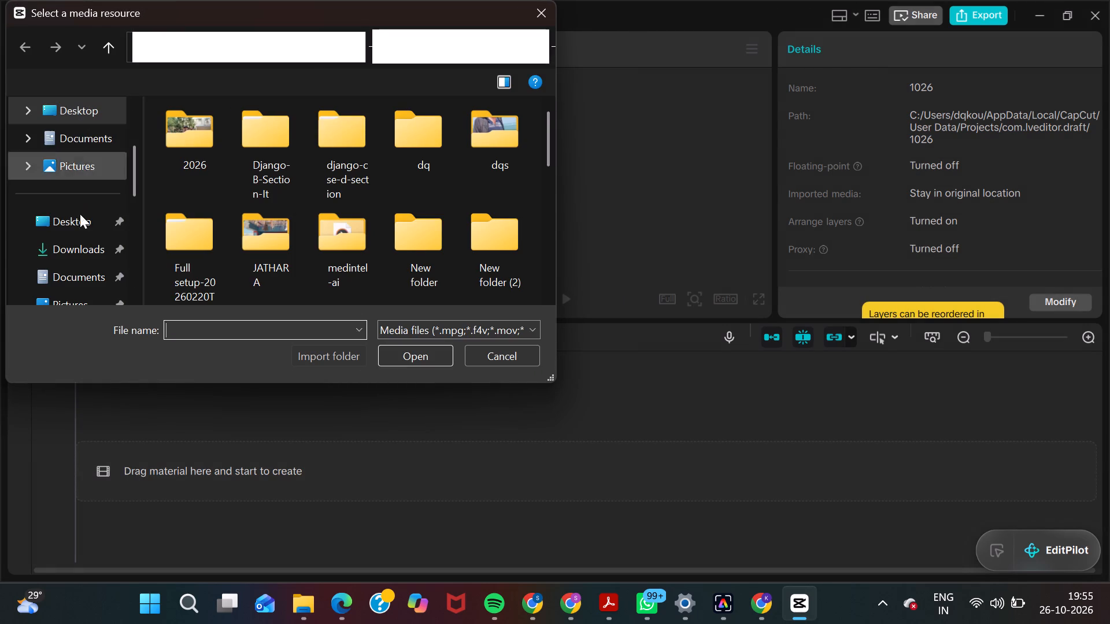
{"action": "left_click", "coordinate": [72, 249]}
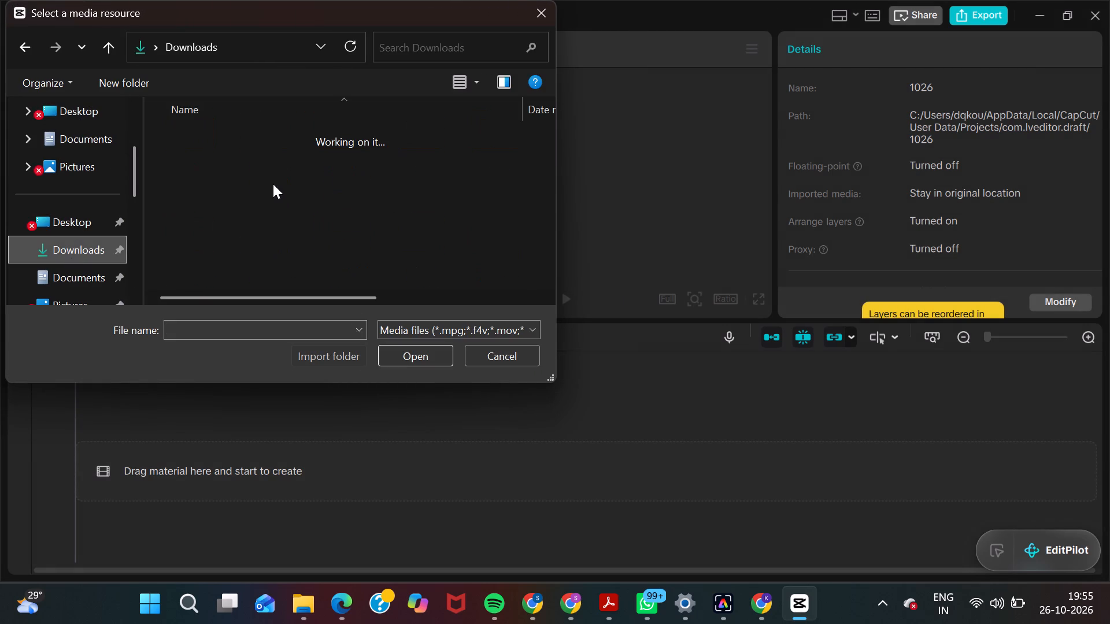
{"action": "double_click", "coordinate": [261, 164]}
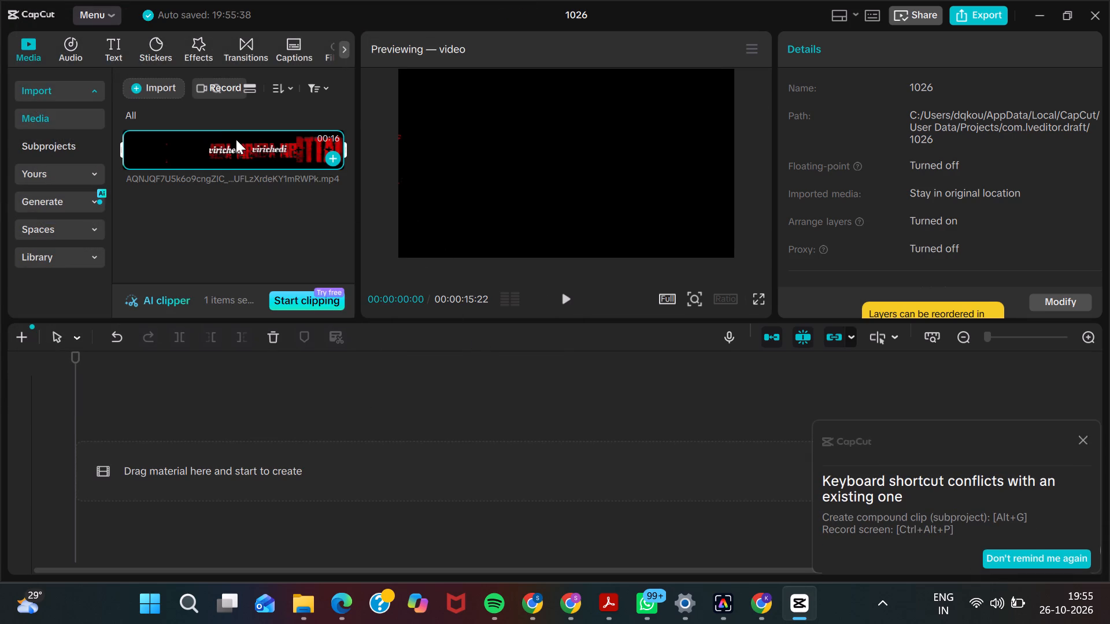
Place the imported title-text video at the start of the timeline, dismiss the shortcut-conflict notice and play the clip.
{"action": "left_click_drag", "start_coordinate": [230, 154], "coordinate": [221, 462]}
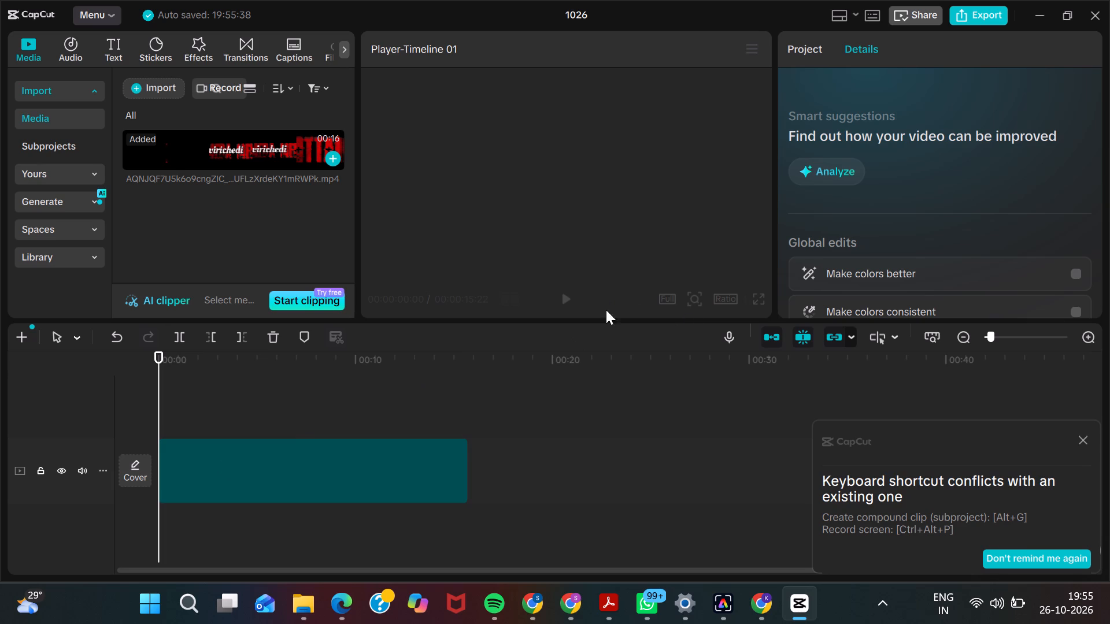
{"action": "left_click", "coordinate": [1079, 439]}
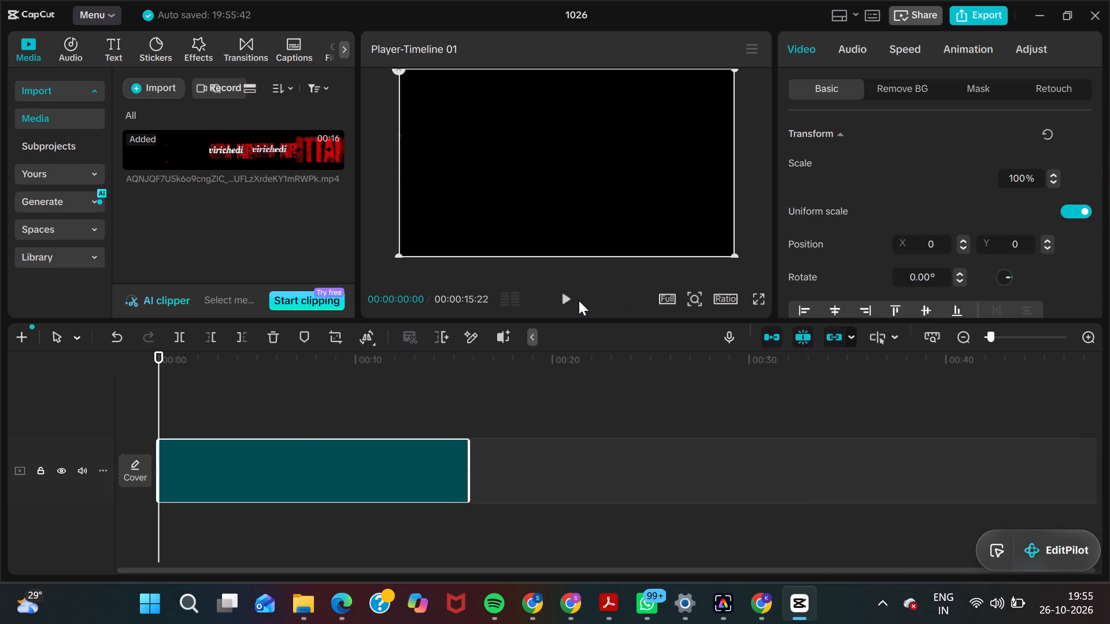
{"action": "left_click", "coordinate": [563, 298]}
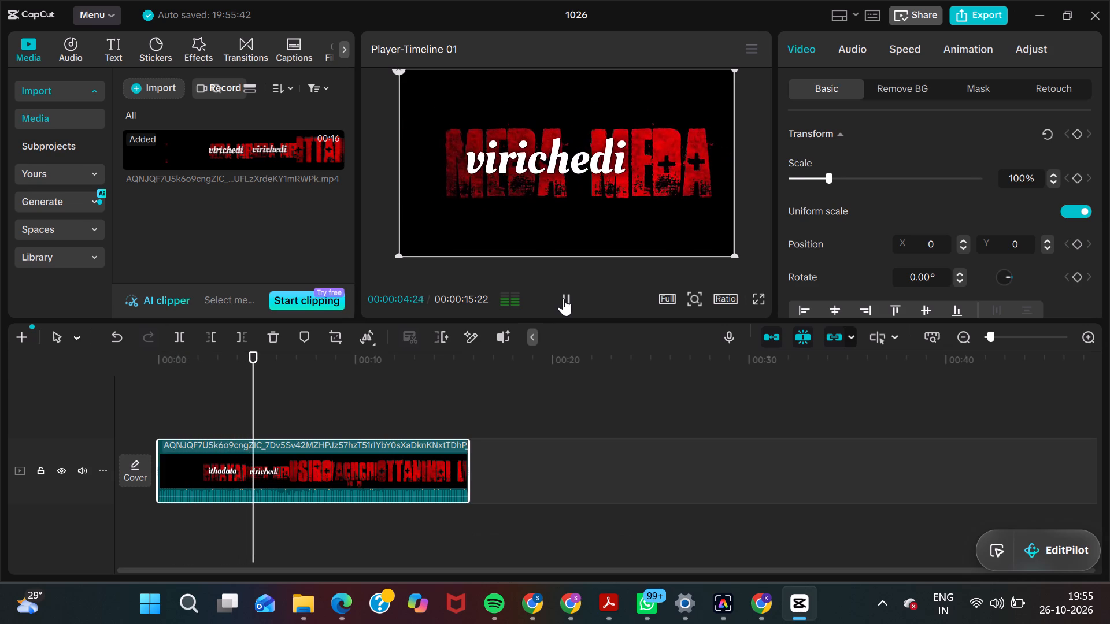
Import the background-removed motorcycle image "sai bg" from the Desktop into the project's media.
{"action": "left_click", "coordinate": [150, 84]}
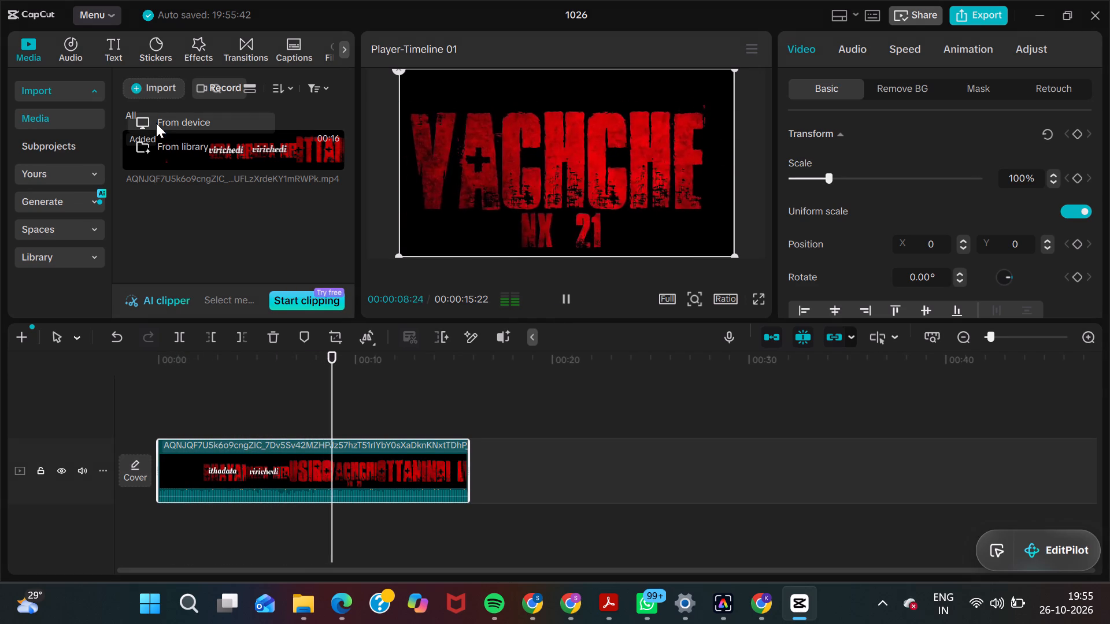
{"action": "left_click", "coordinate": [156, 123]}
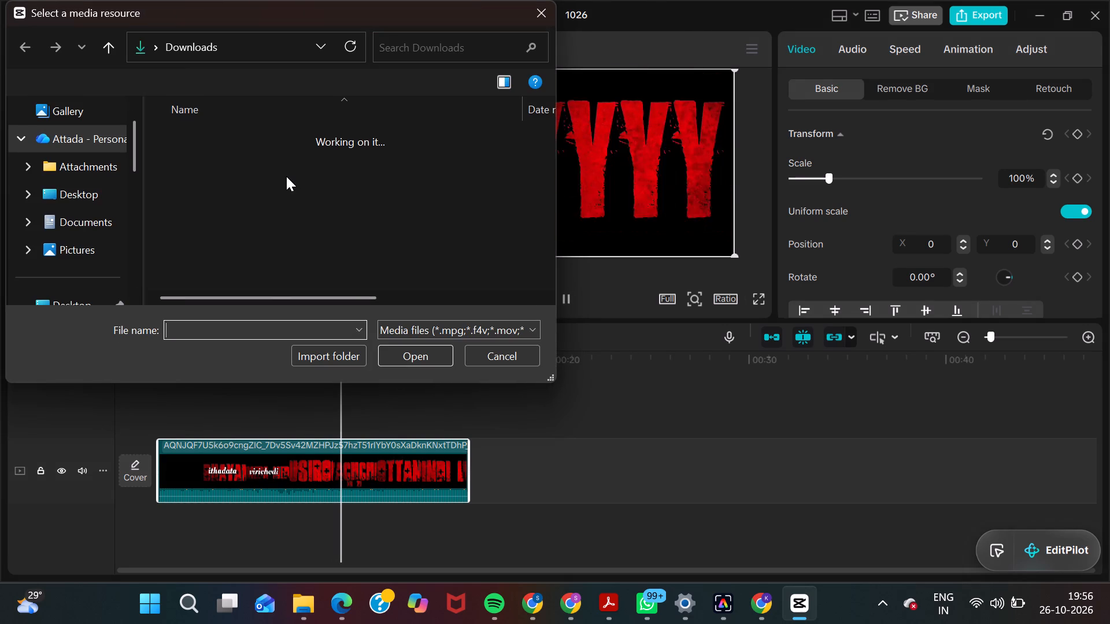
{"action": "left_click", "coordinate": [92, 194]}
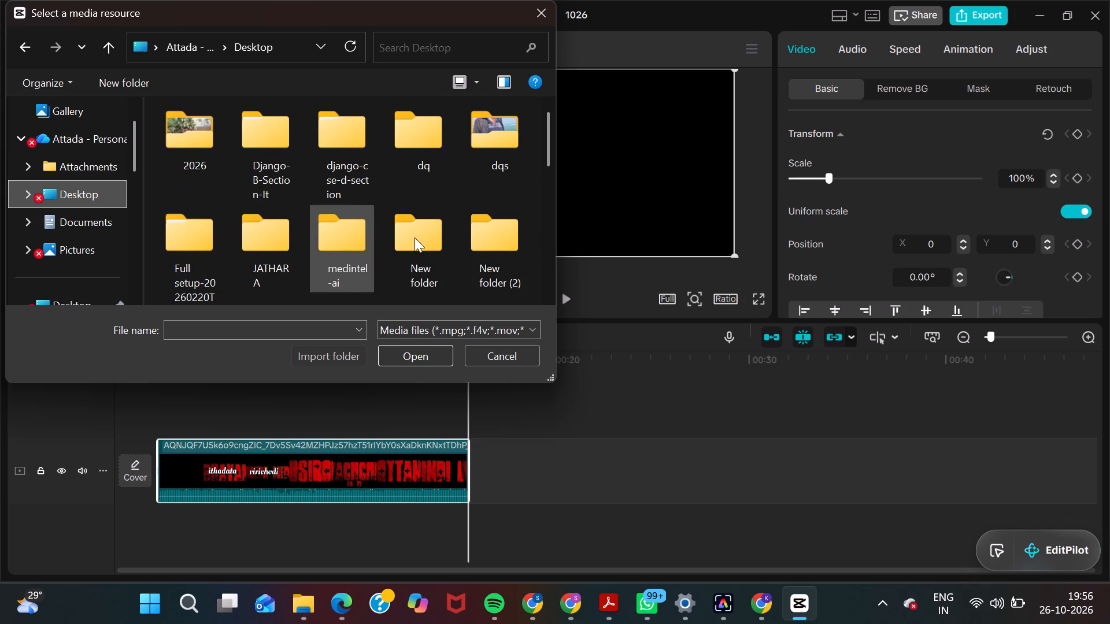
{"action": "scroll", "coordinate": [458, 223], "scroll_direction": "down", "scroll_amount": 5}
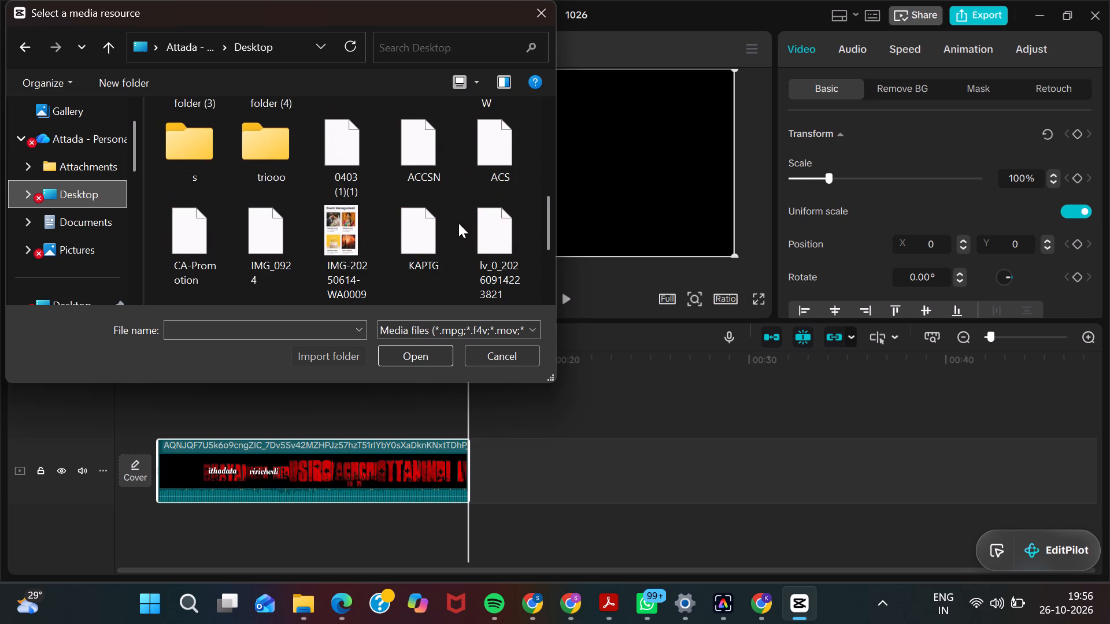
{"action": "scroll", "coordinate": [458, 223], "scroll_direction": "down", "scroll_amount": 3}
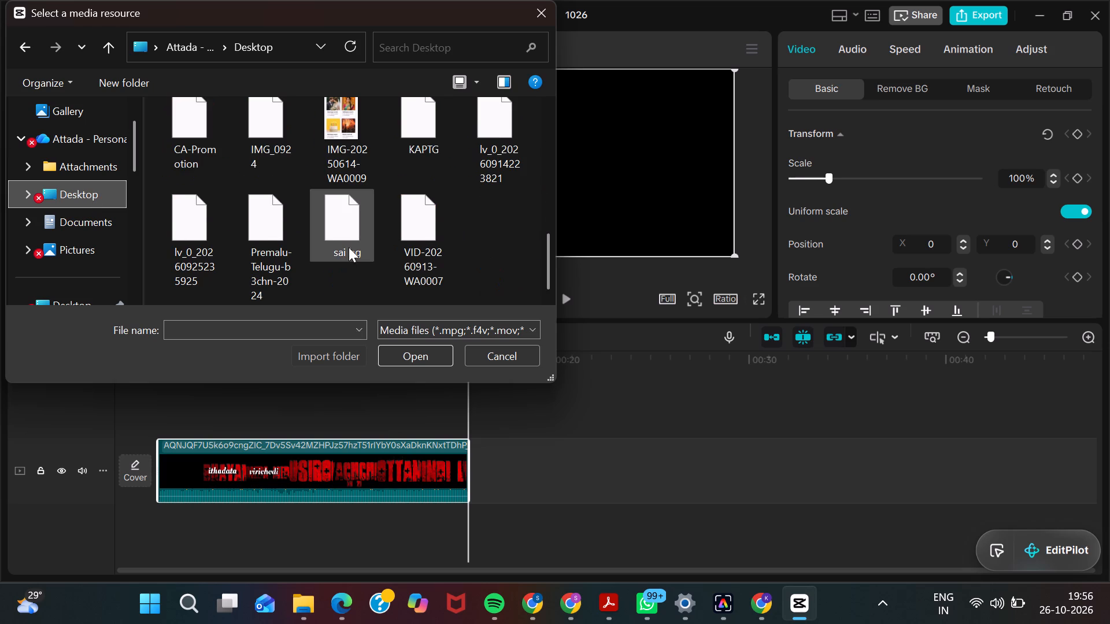
{"action": "double_click", "coordinate": [349, 247]}
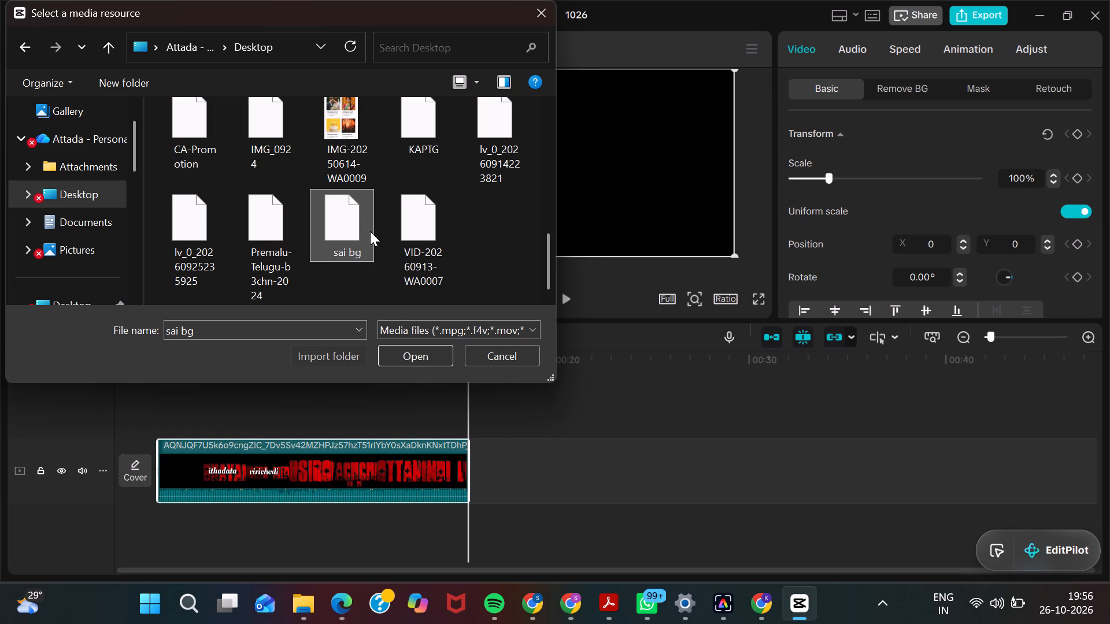
{"action": "double_click", "coordinate": [349, 240]}
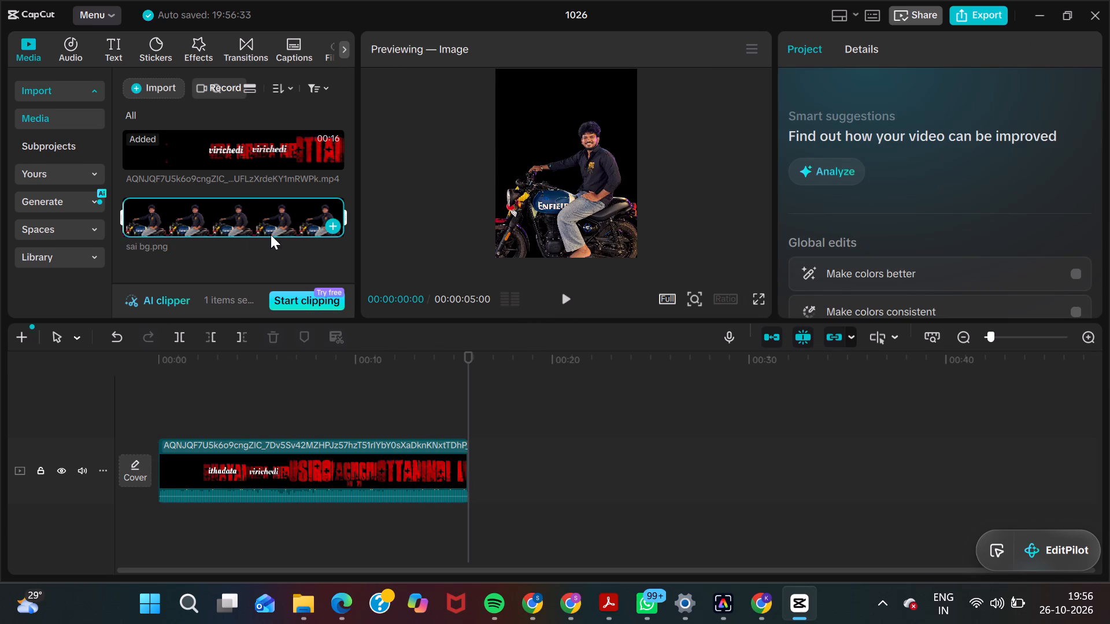
Place sai bg.png on a track above the title video from the timeline start and extend it to 00:00:15:22.
{"action": "left_click_drag", "start_coordinate": [250, 221], "coordinate": [271, 340]}
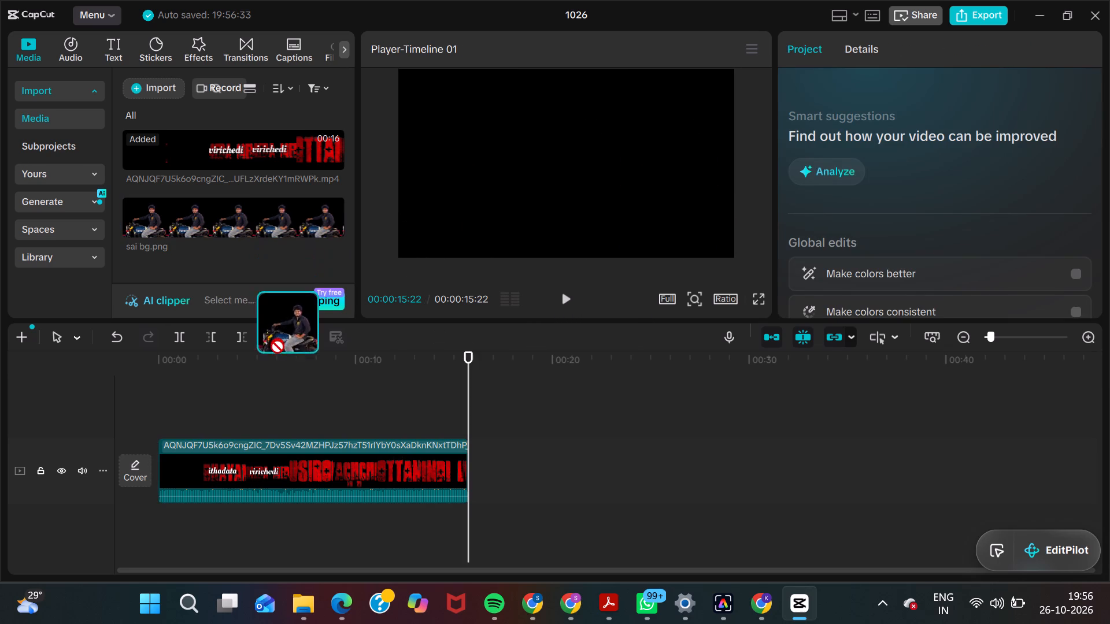
{"action": "left_click_drag", "start_coordinate": [271, 340], "coordinate": [157, 418]}
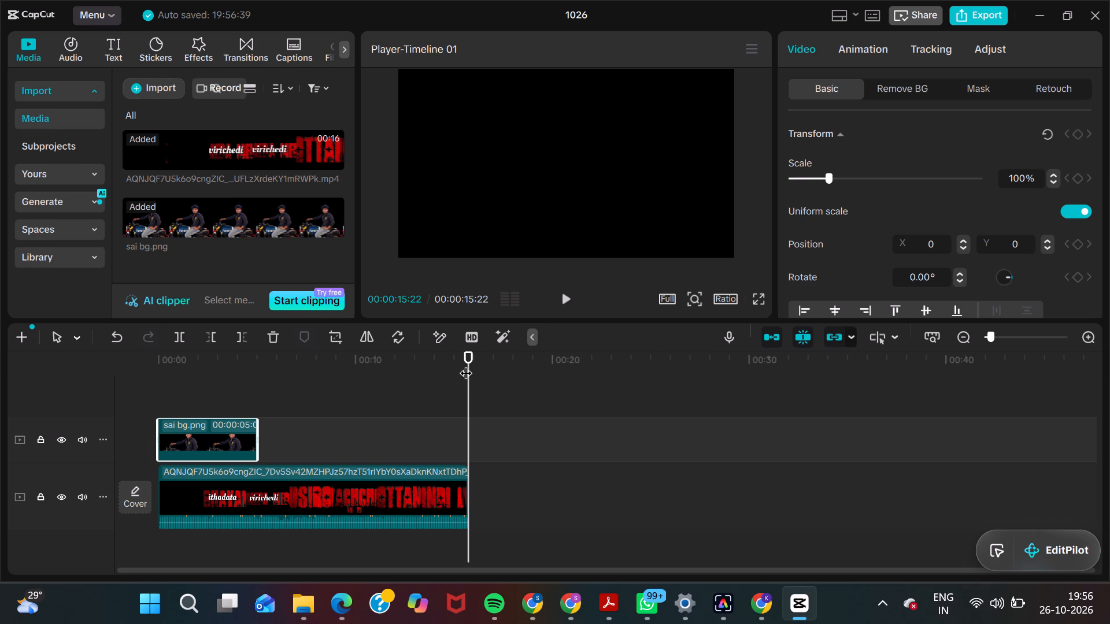
{"action": "left_click_drag", "start_coordinate": [467, 364], "coordinate": [158, 369]}
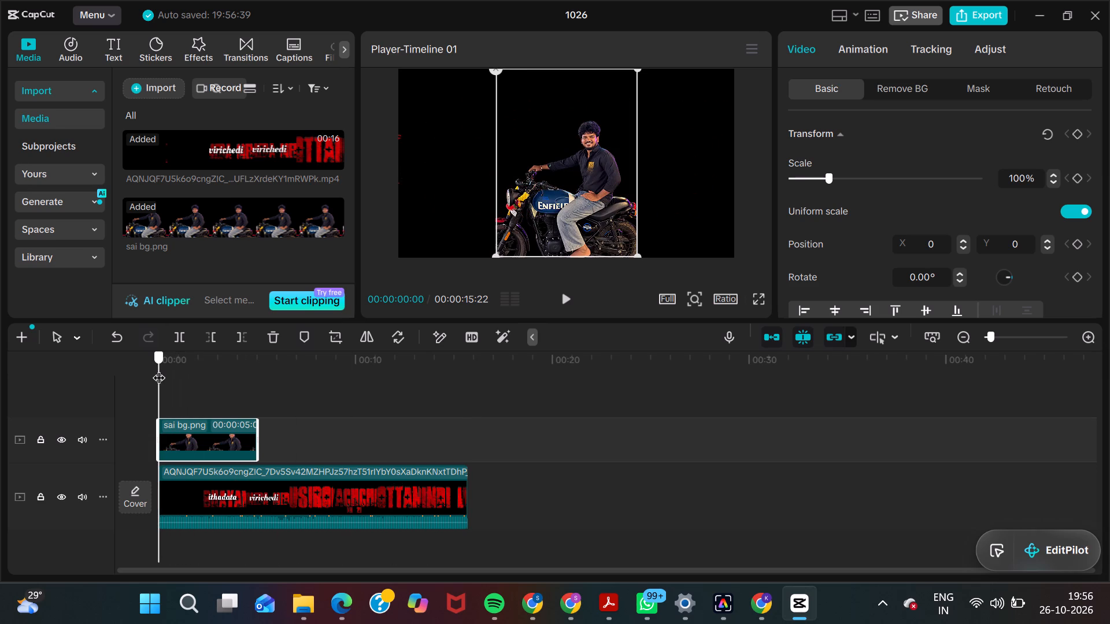
{"action": "left_click_drag", "start_coordinate": [158, 369], "coordinate": [142, 369]}
{"action": "left_click_drag", "start_coordinate": [260, 437], "coordinate": [449, 429]}
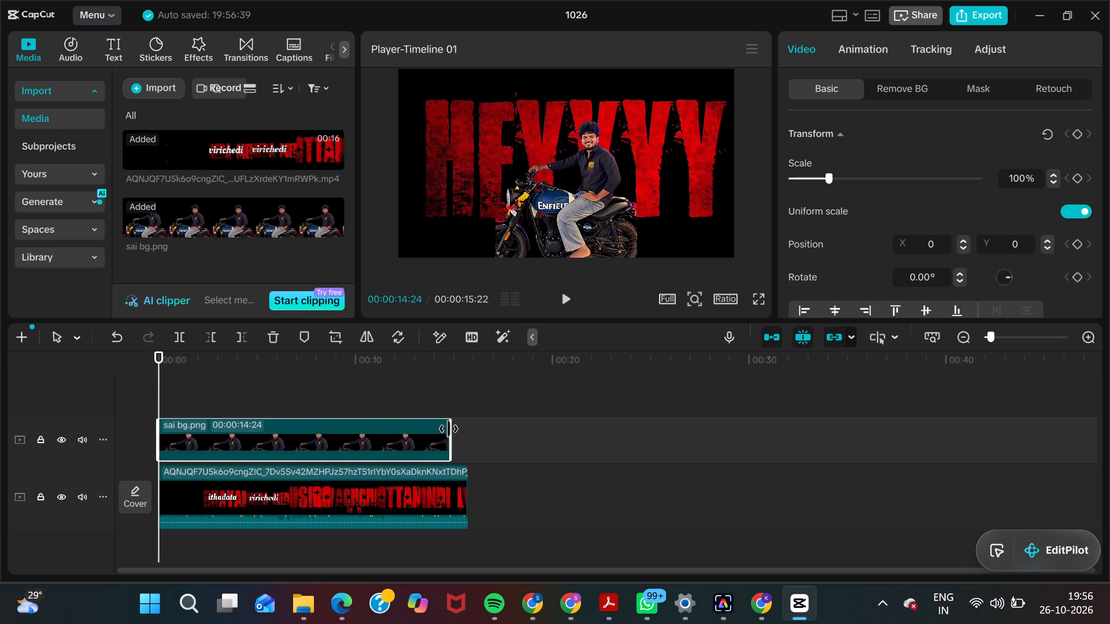
{"action": "left_click_drag", "start_coordinate": [449, 429], "coordinate": [465, 430]}
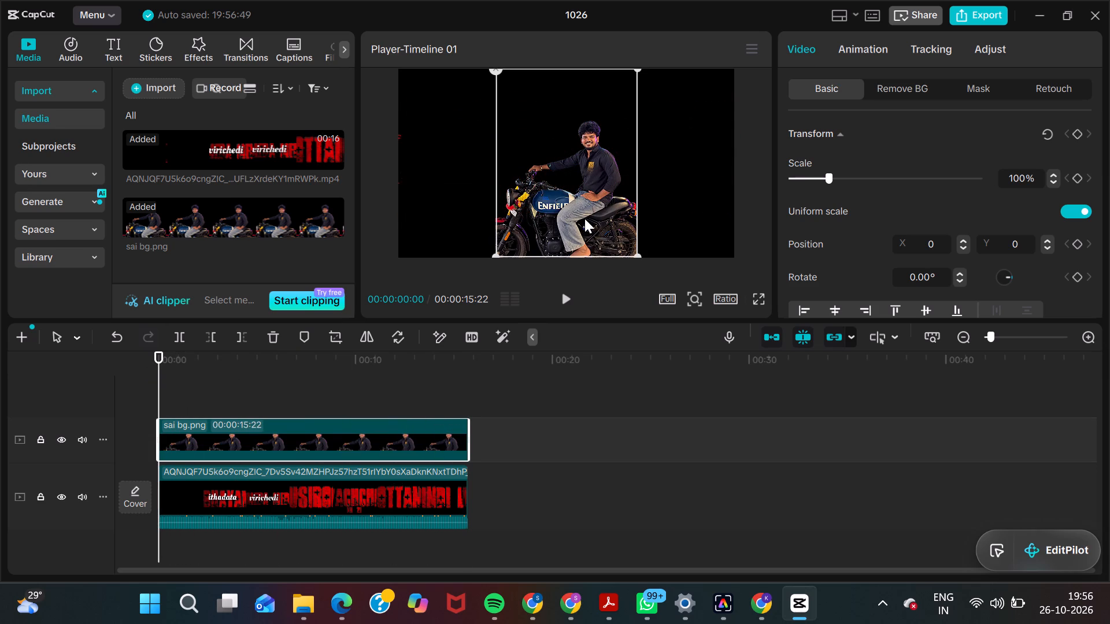
Scale the motorcycle image up to about 133% and move it to about X -139, Y 0 in the frame.
{"action": "left_click_drag", "start_coordinate": [638, 253], "coordinate": [642, 256]}
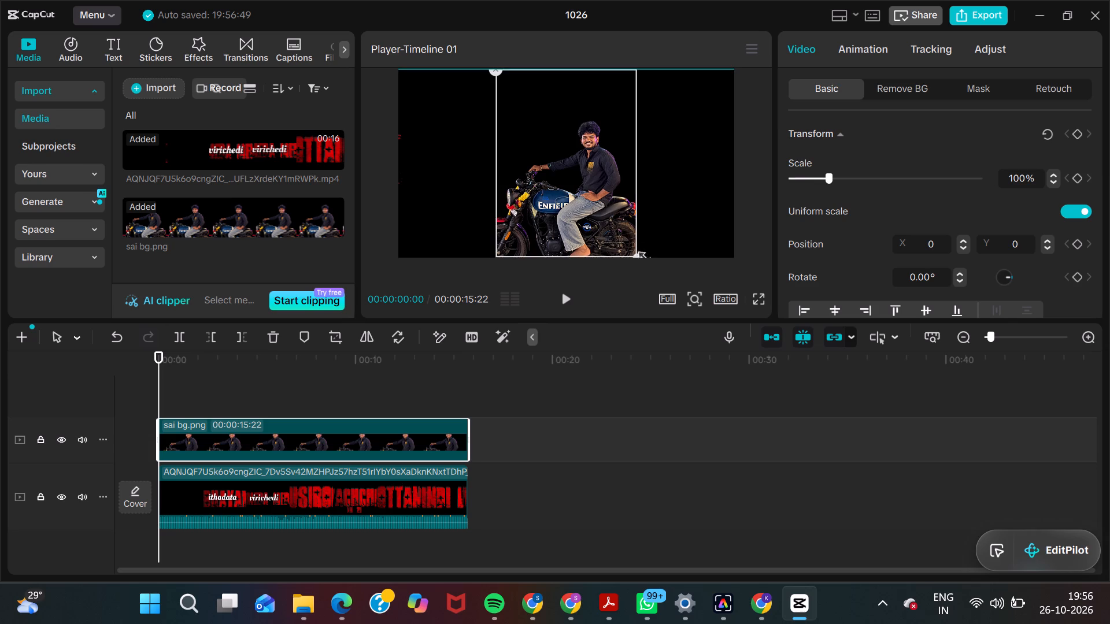
{"action": "left_click_drag", "start_coordinate": [642, 256], "coordinate": [687, 287]}
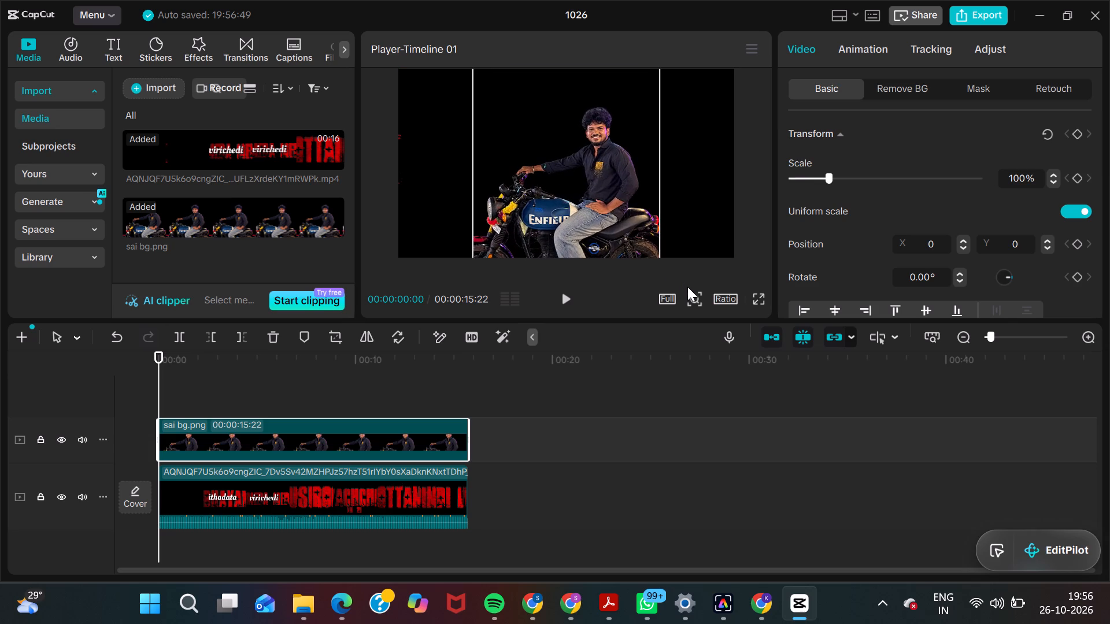
{"action": "left_click_drag", "start_coordinate": [609, 216], "coordinate": [596, 217]}
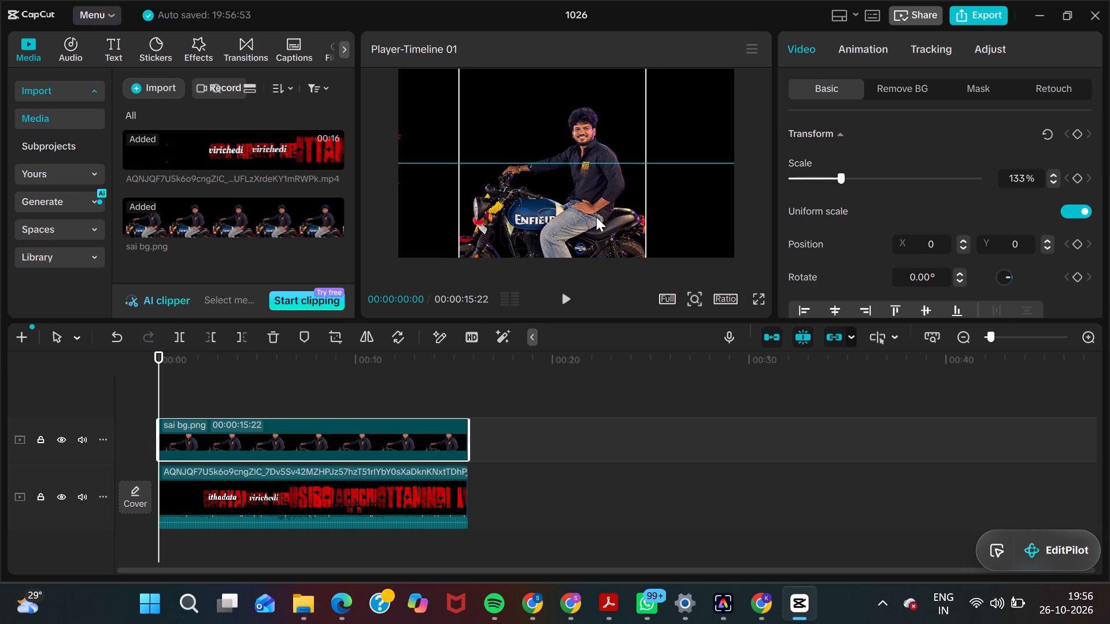
{"action": "left_click_drag", "start_coordinate": [596, 217], "coordinate": [597, 217]}
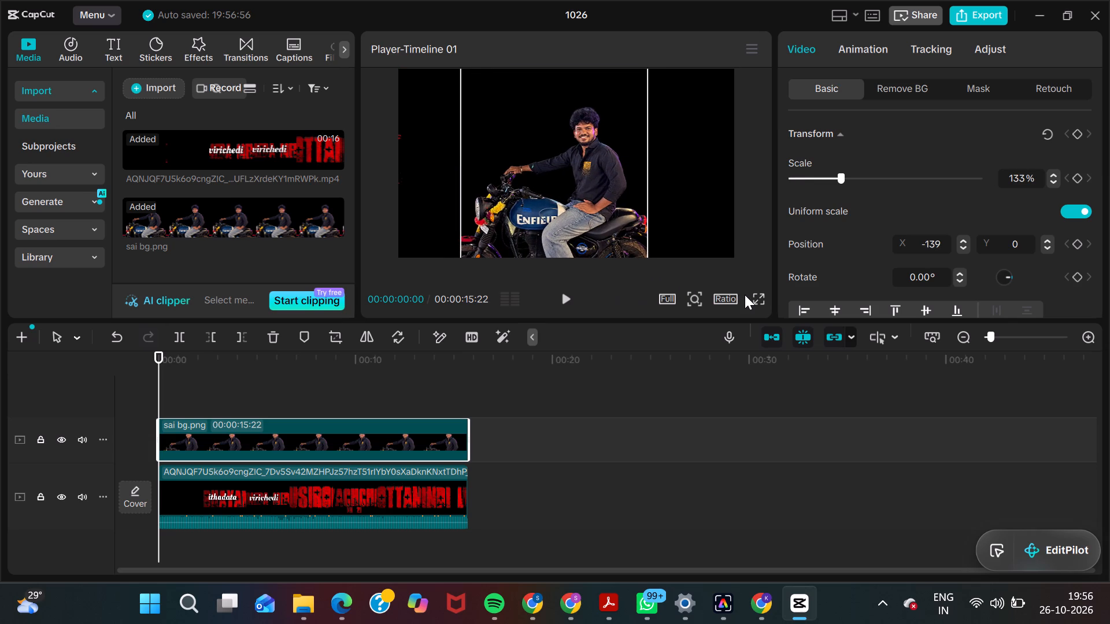
Search the video effects library for "shaking" and reload the results.
{"action": "left_click", "coordinate": [201, 49]}
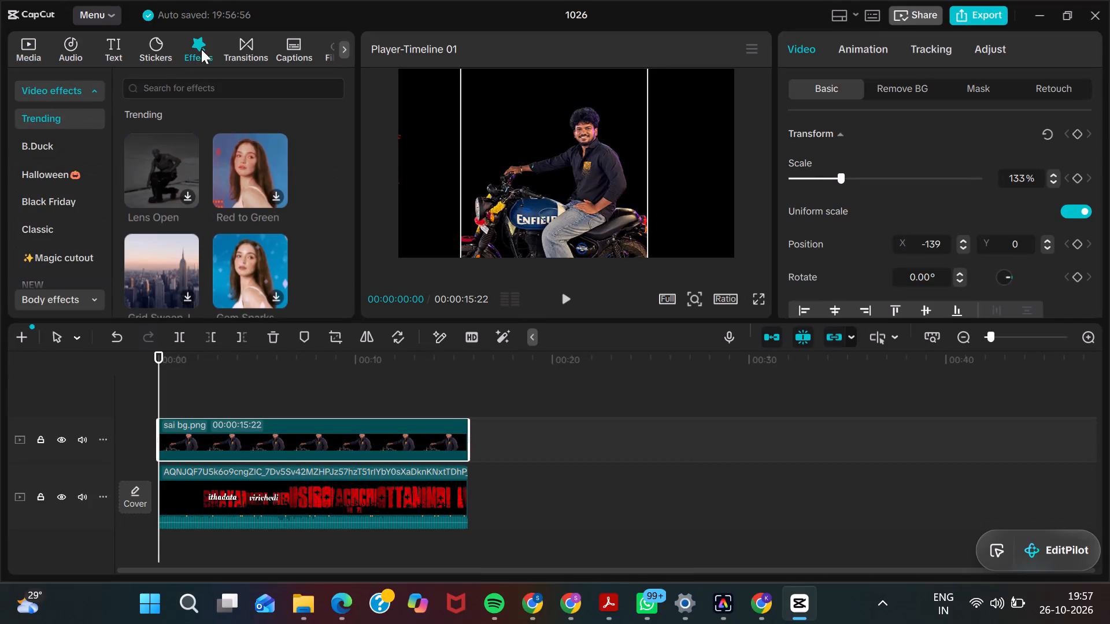
{"action": "left_click", "coordinate": [217, 83]}
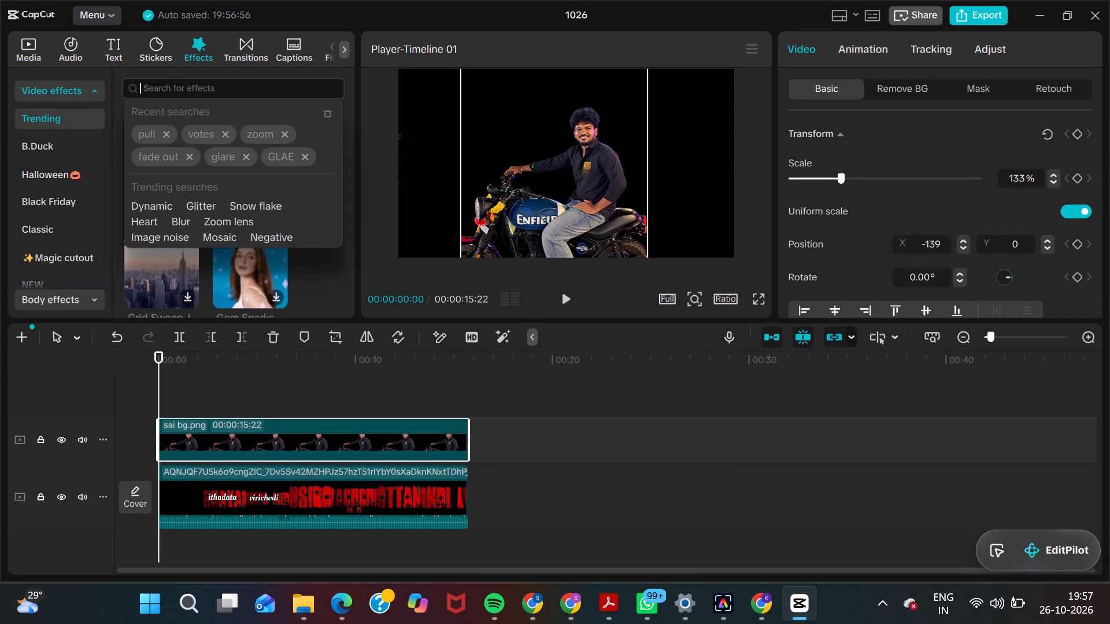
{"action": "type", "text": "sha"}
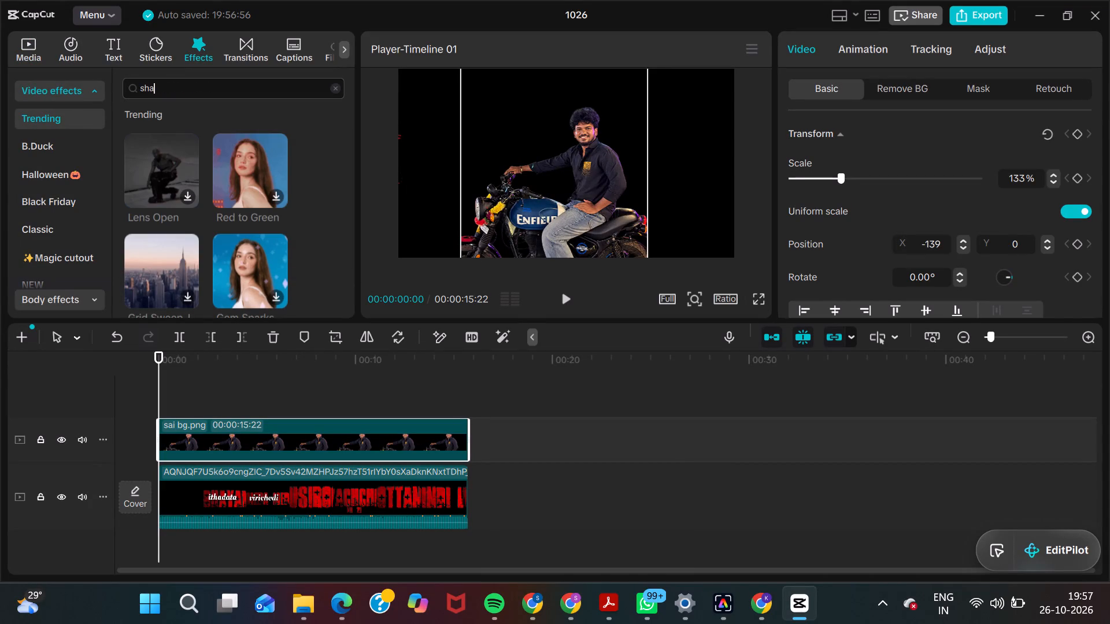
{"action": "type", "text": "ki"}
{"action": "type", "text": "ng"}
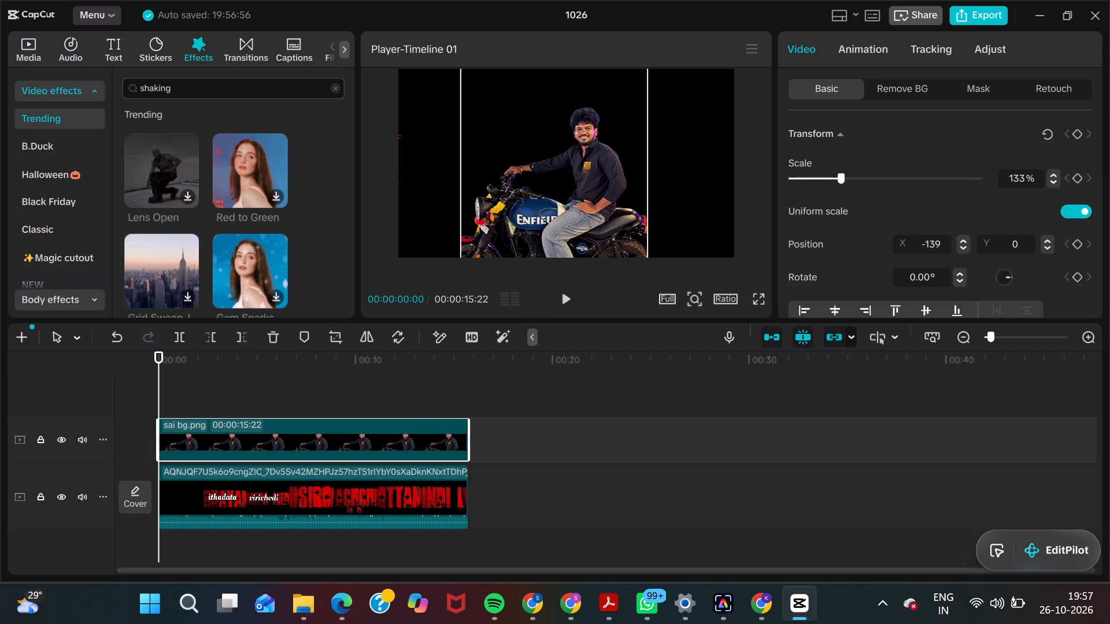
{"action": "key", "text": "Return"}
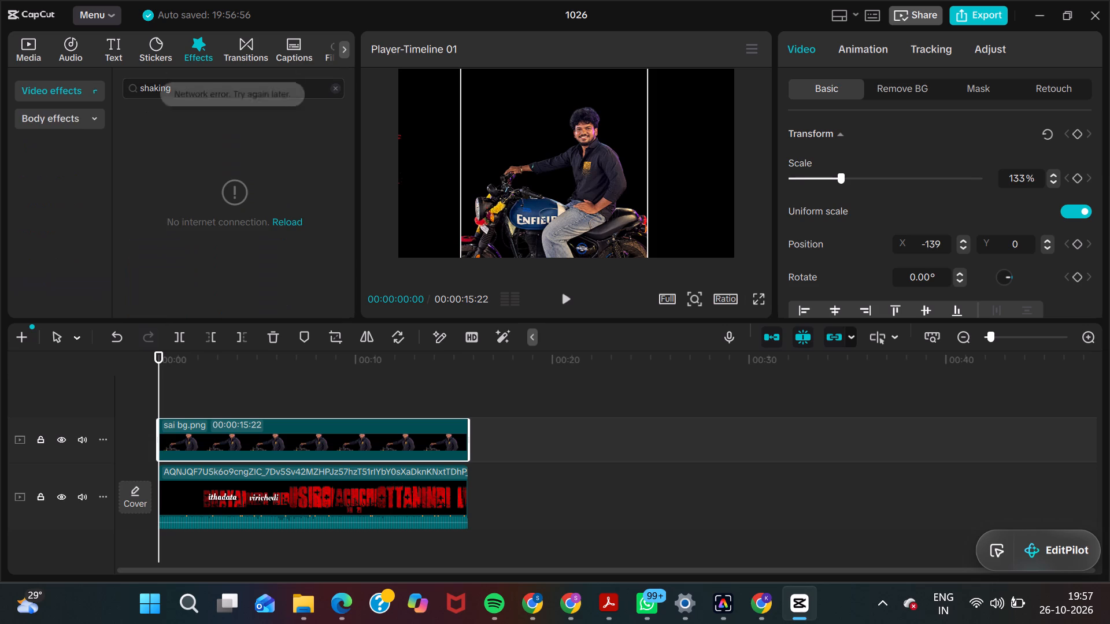
{"action": "left_click", "coordinate": [286, 217]}
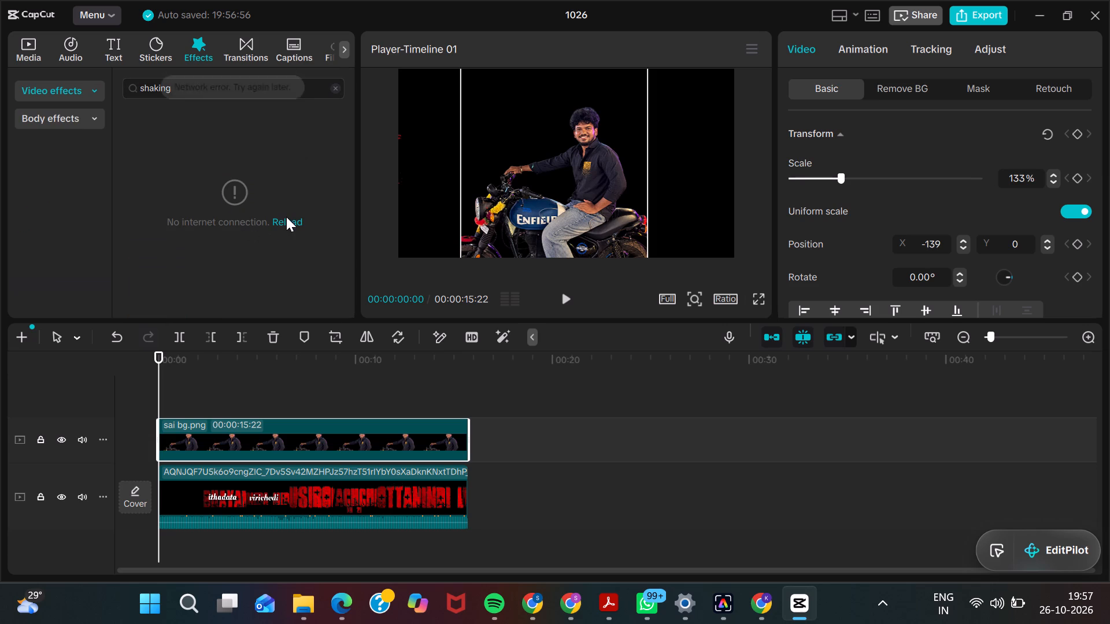
Play the whole composition in full screen and replay it in the normal preview to check the image against the titles.
{"action": "left_click", "coordinate": [753, 300]}
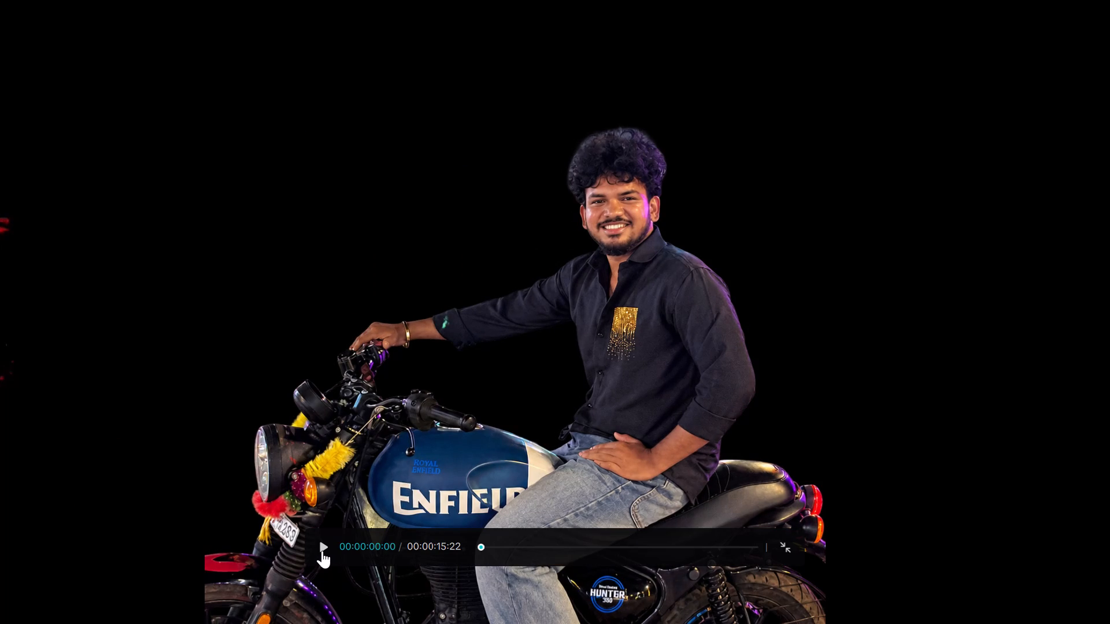
{"action": "left_click", "coordinate": [322, 551]}
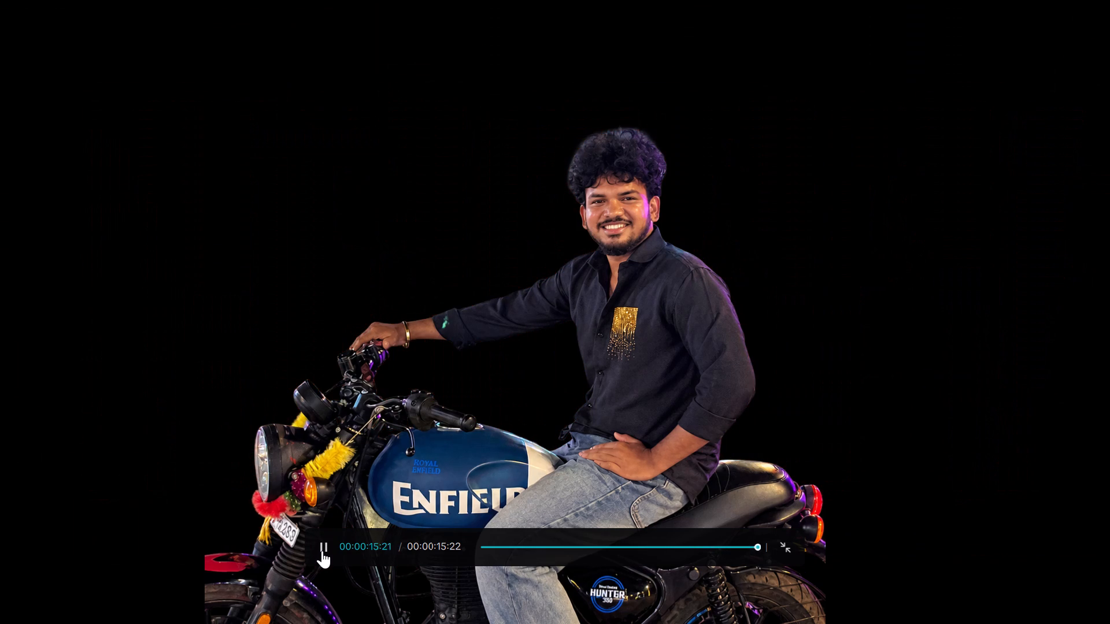
{"action": "key", "text": "Escape"}
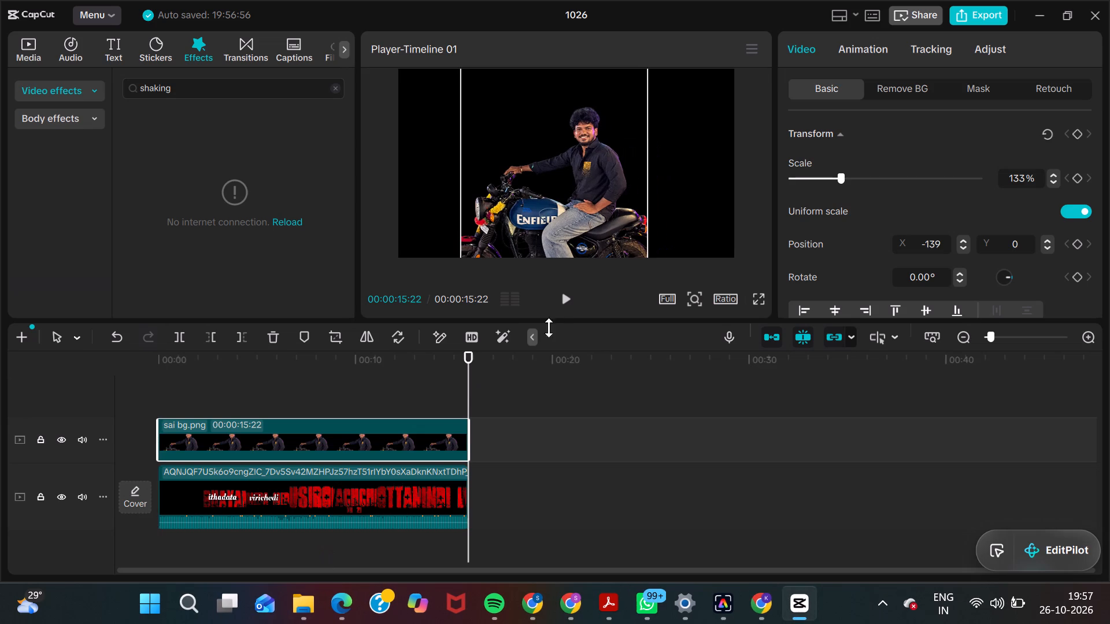
{"action": "left_click", "coordinate": [571, 302]}
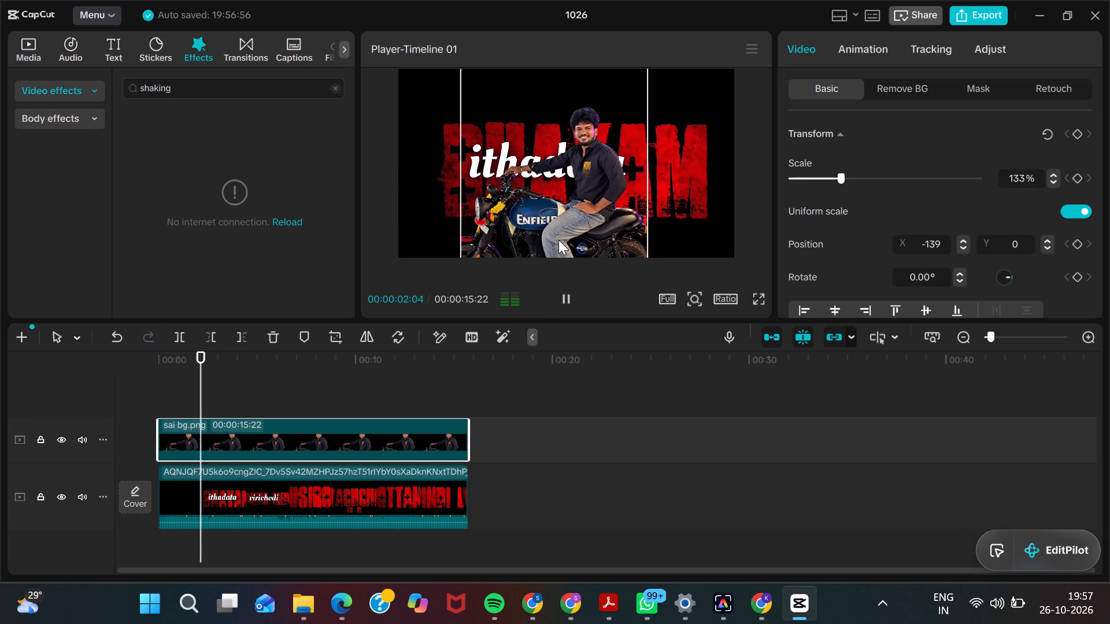
{"action": "left_click", "coordinate": [680, 211]}
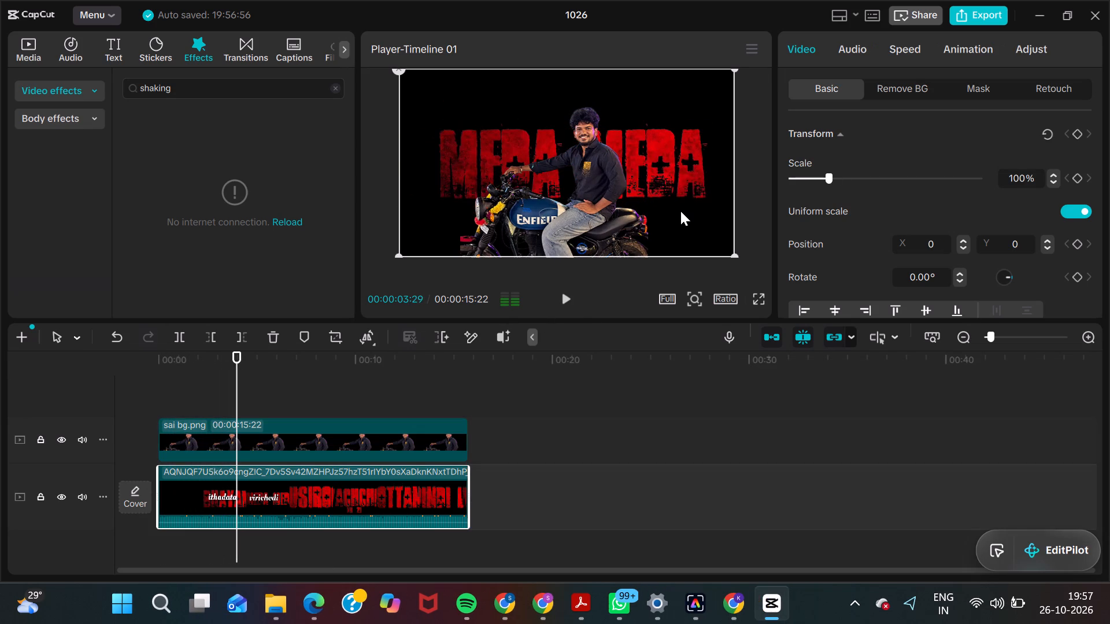
{"action": "left_click", "coordinate": [571, 304]}
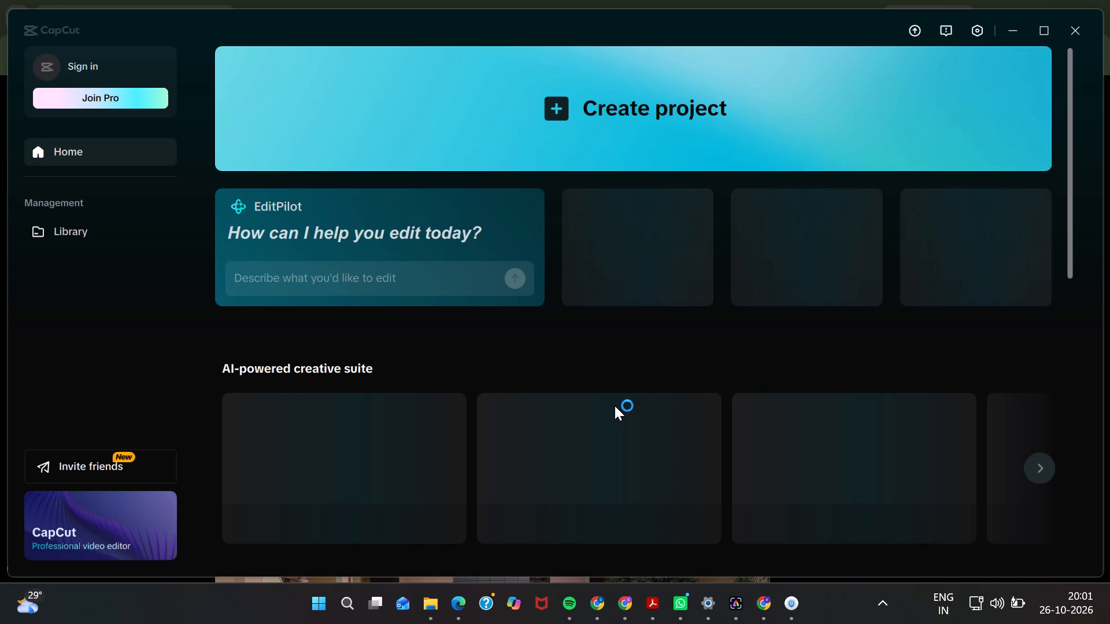
{"action": "scroll", "coordinate": [615, 406], "scroll_direction": "down", "scroll_amount": 6}
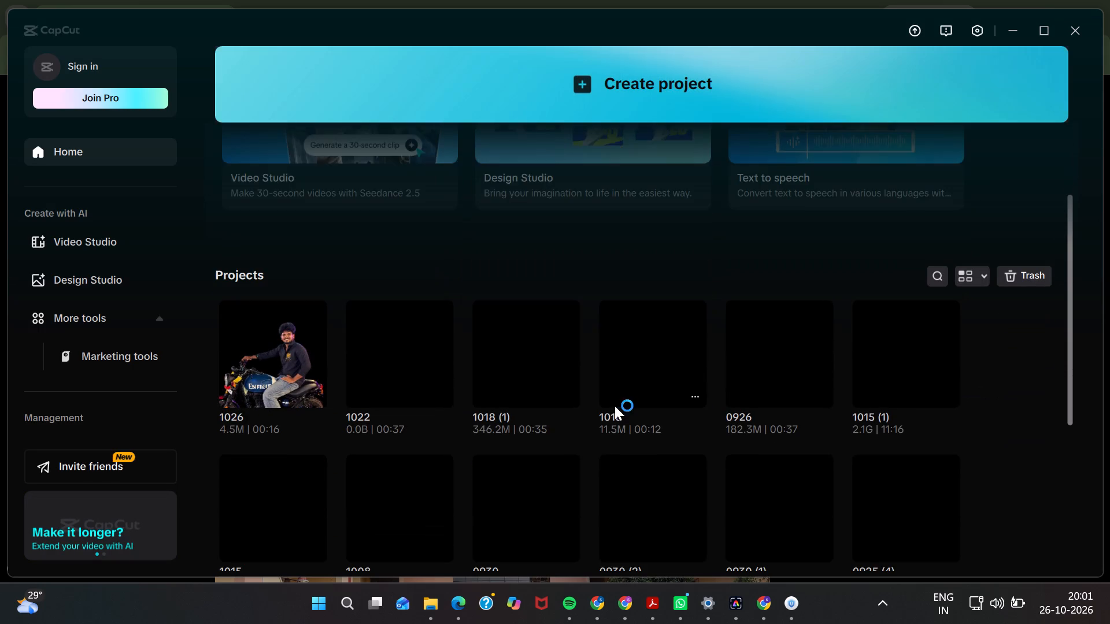
{"action": "scroll", "coordinate": [364, 362], "scroll_direction": "down", "scroll_amount": 1}
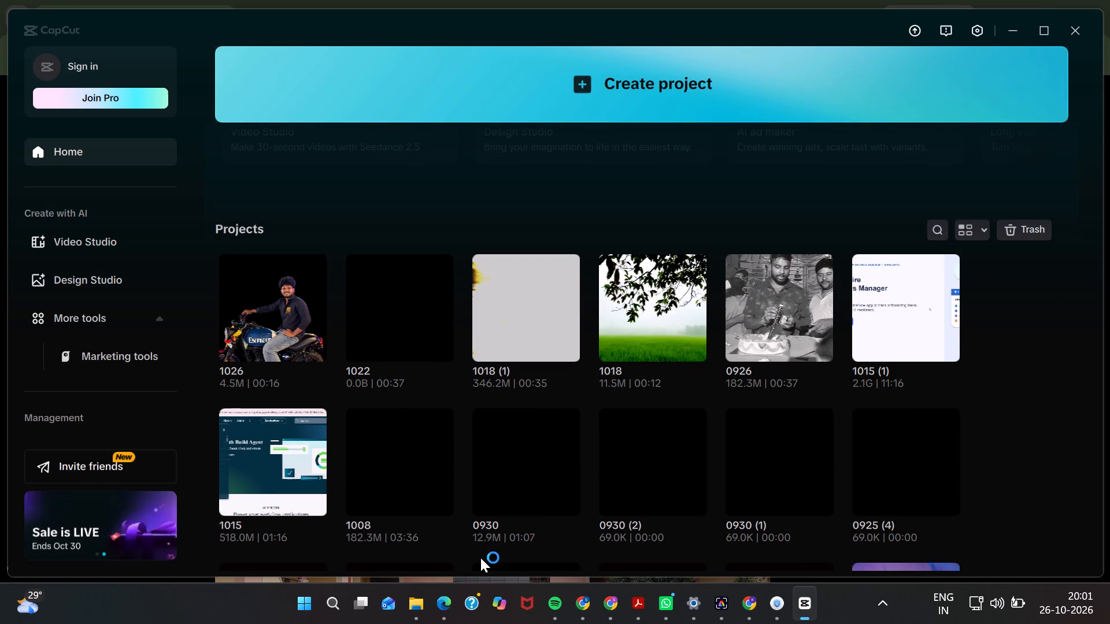
{"action": "left_click", "coordinate": [272, 352]}
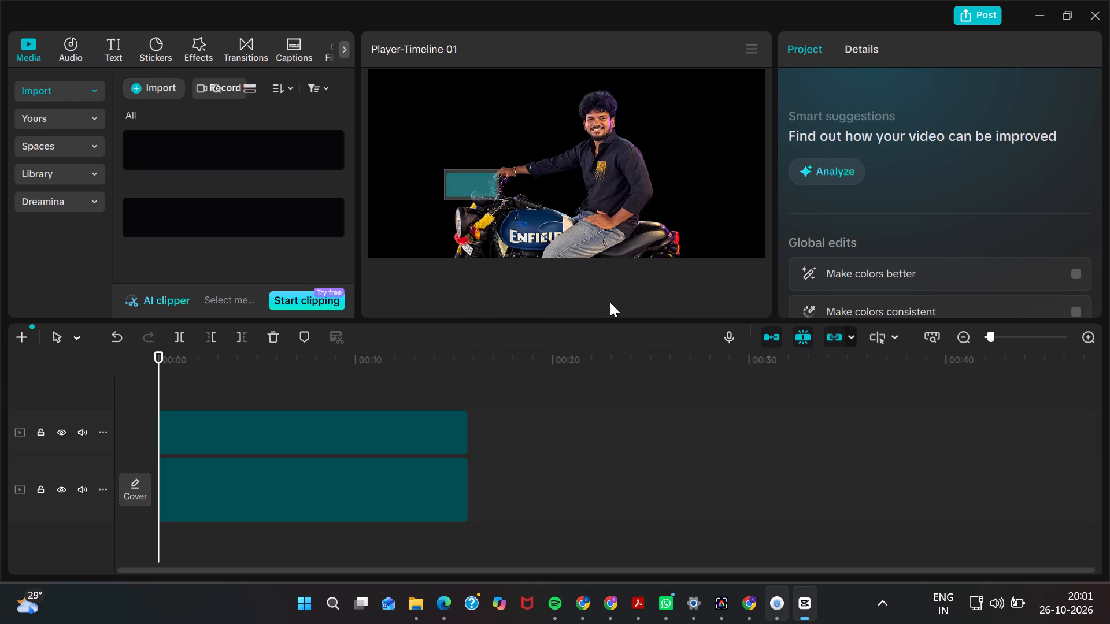
Raise the volume of the red title video clip to 20.0 dB while playing the timeline, and dismiss the shortcut conflict notice.
{"action": "left_click", "coordinate": [568, 303]}
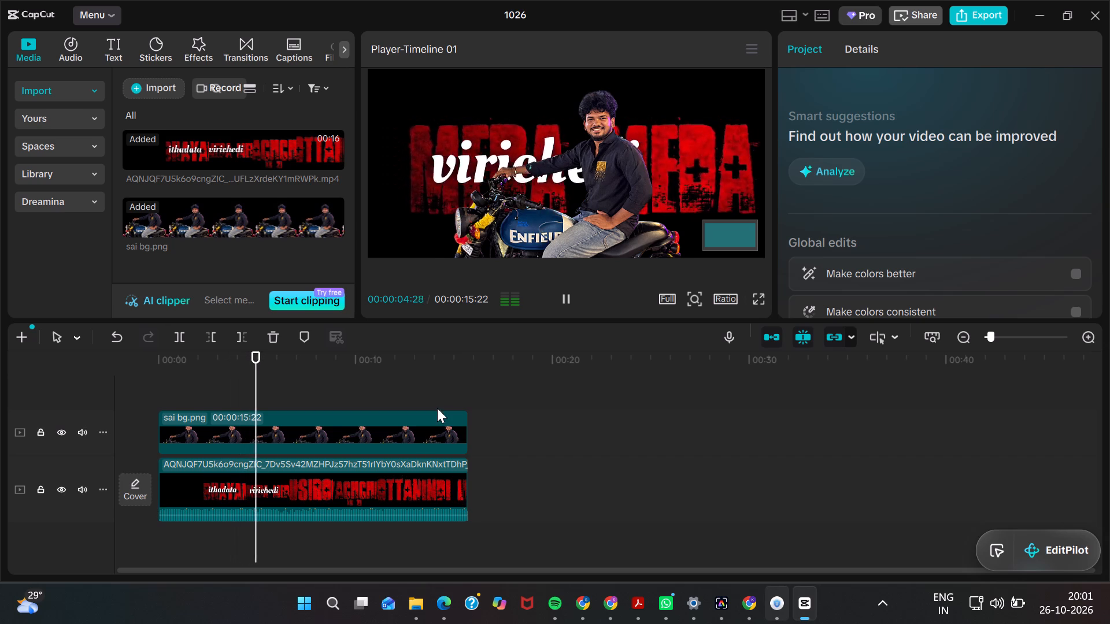
{"action": "left_click", "coordinate": [388, 484]}
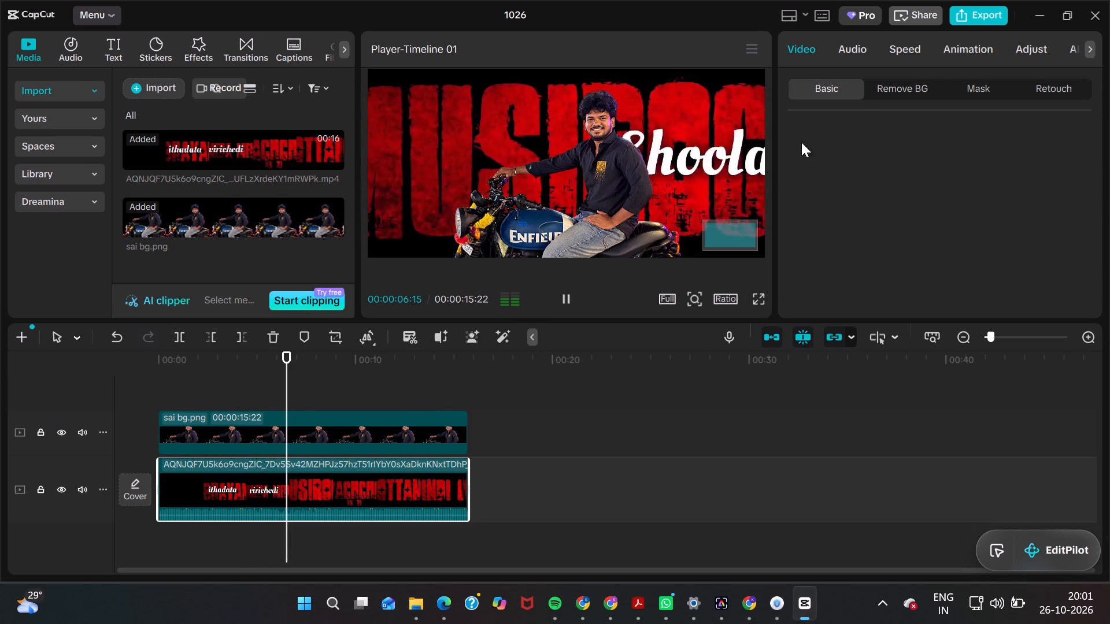
{"action": "left_click", "coordinate": [850, 55]}
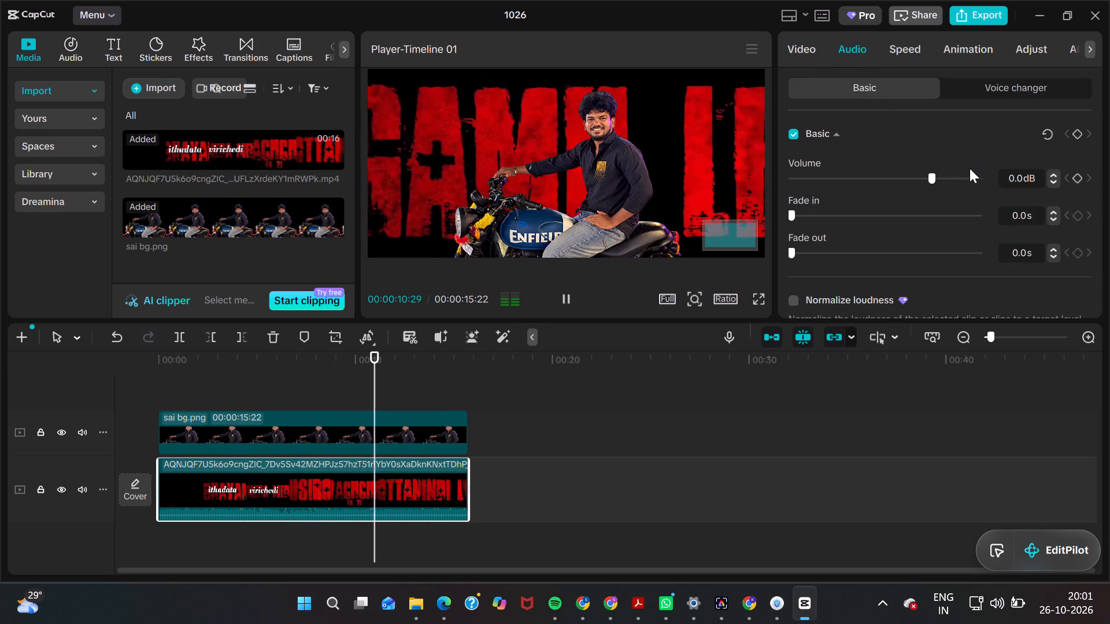
{"action": "left_click", "coordinate": [979, 177]}
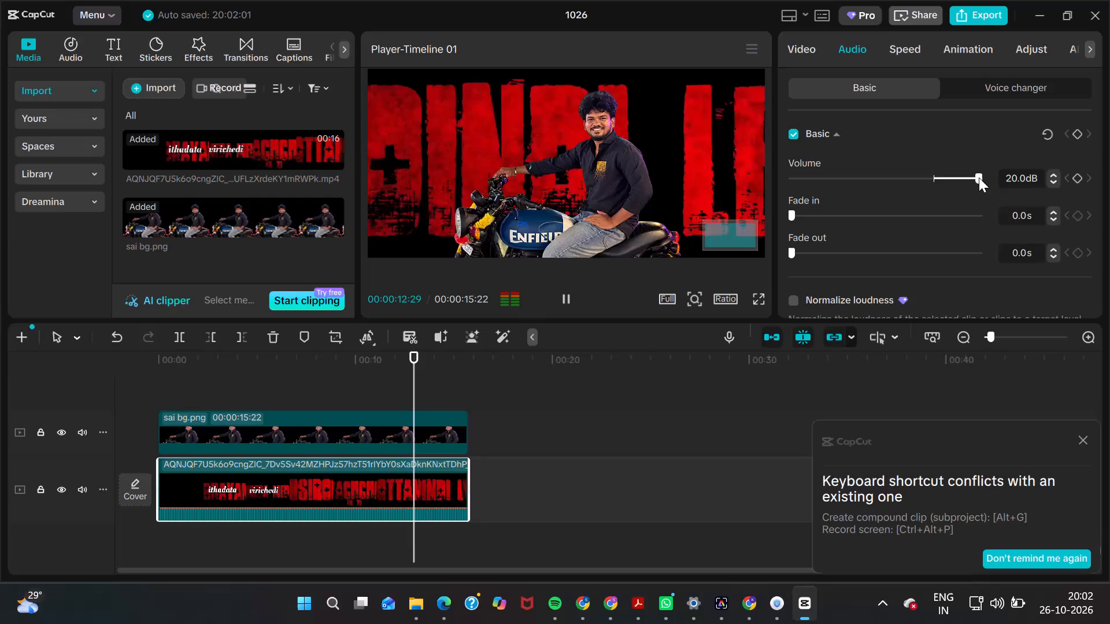
{"action": "left_click", "coordinate": [1081, 438]}
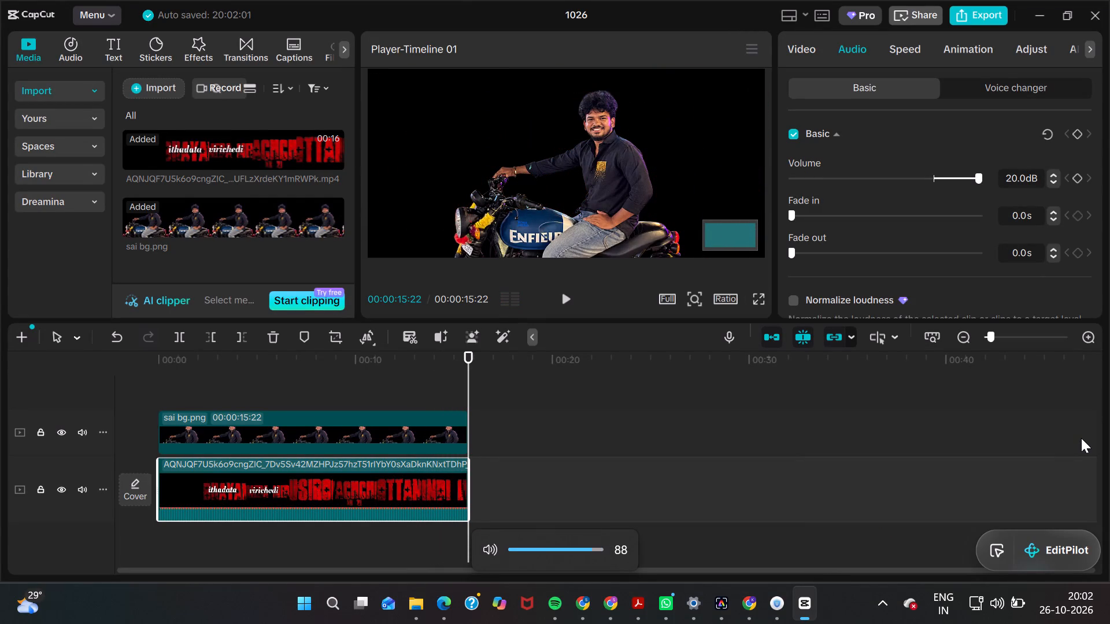
Watch the whole video in full screen from the beginning, replay it, and return to the editor.
{"action": "left_click", "coordinate": [753, 298]}
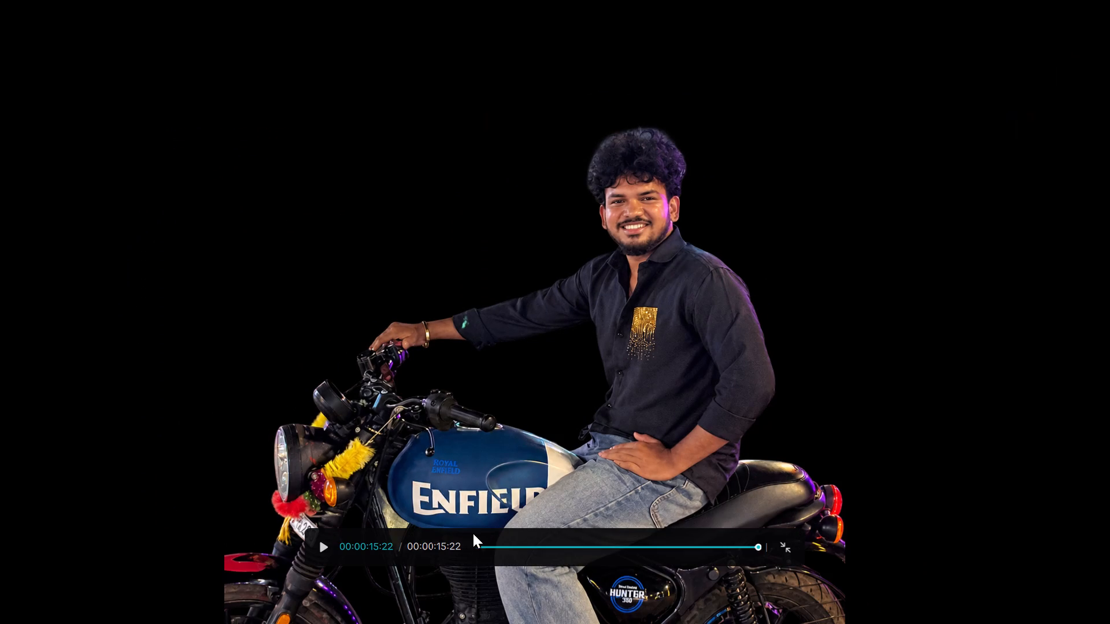
{"action": "left_click", "coordinate": [479, 544]}
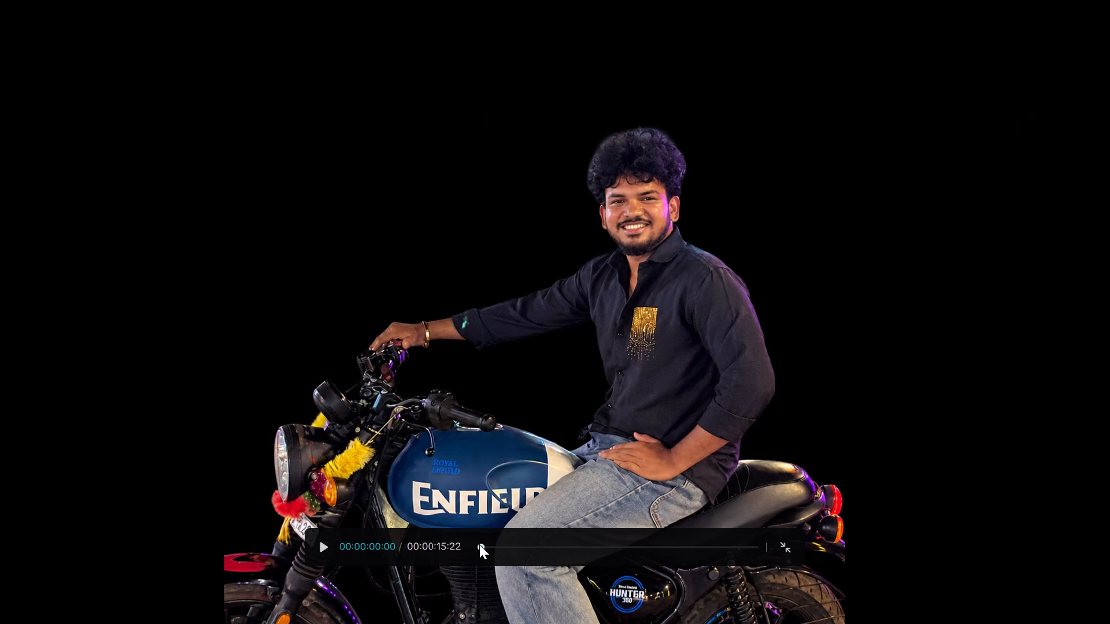
{"action": "left_click", "coordinate": [323, 546]}
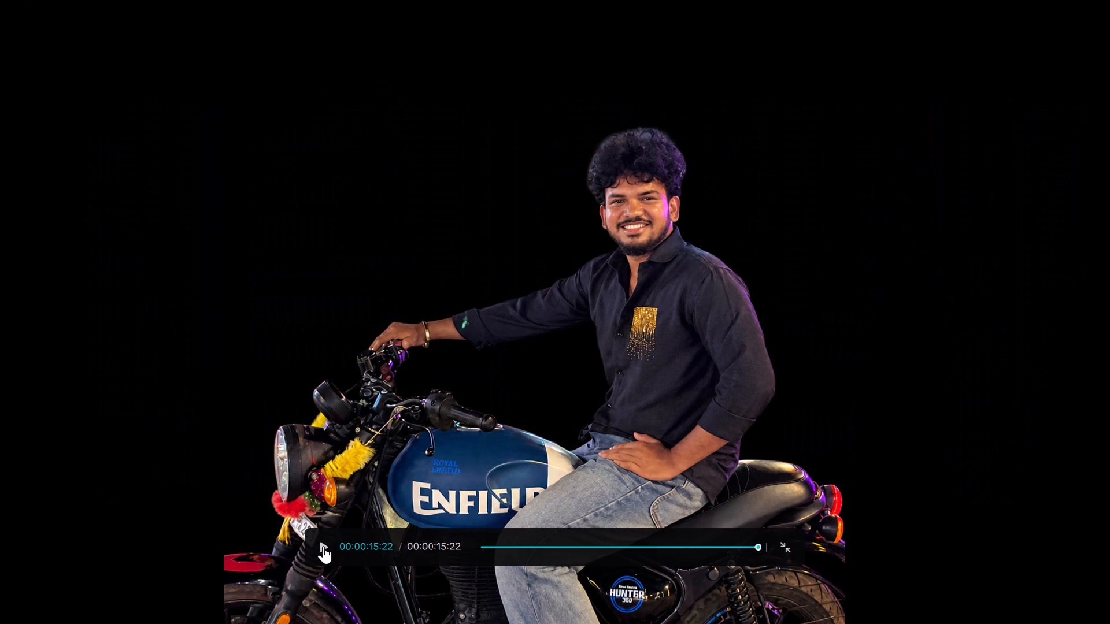
{"action": "left_click", "coordinate": [323, 546]}
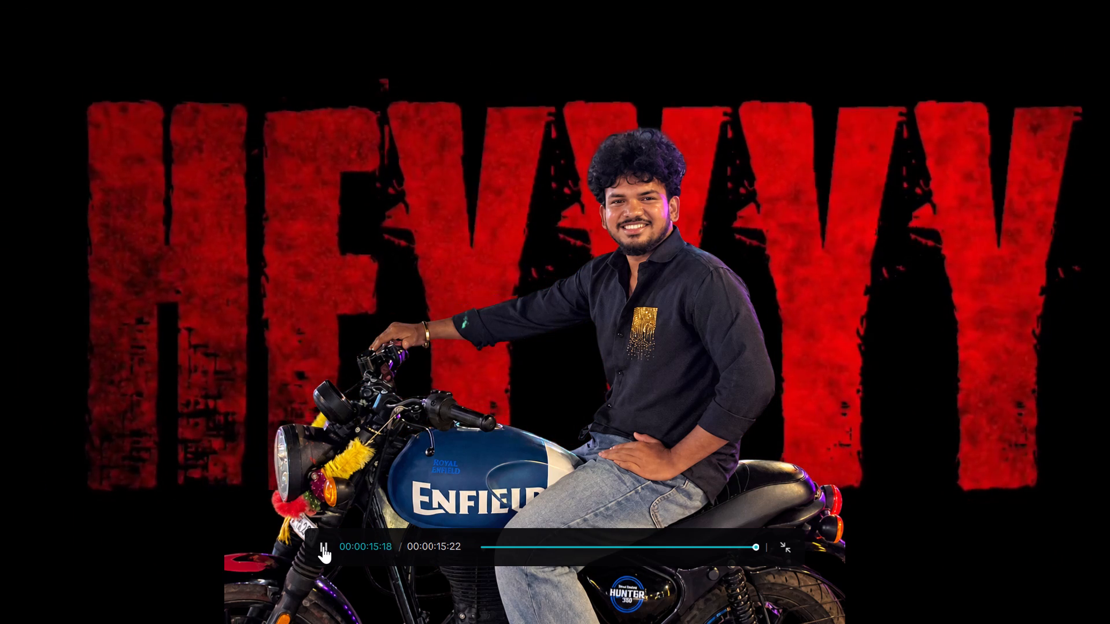
{"action": "key", "text": "Escape"}
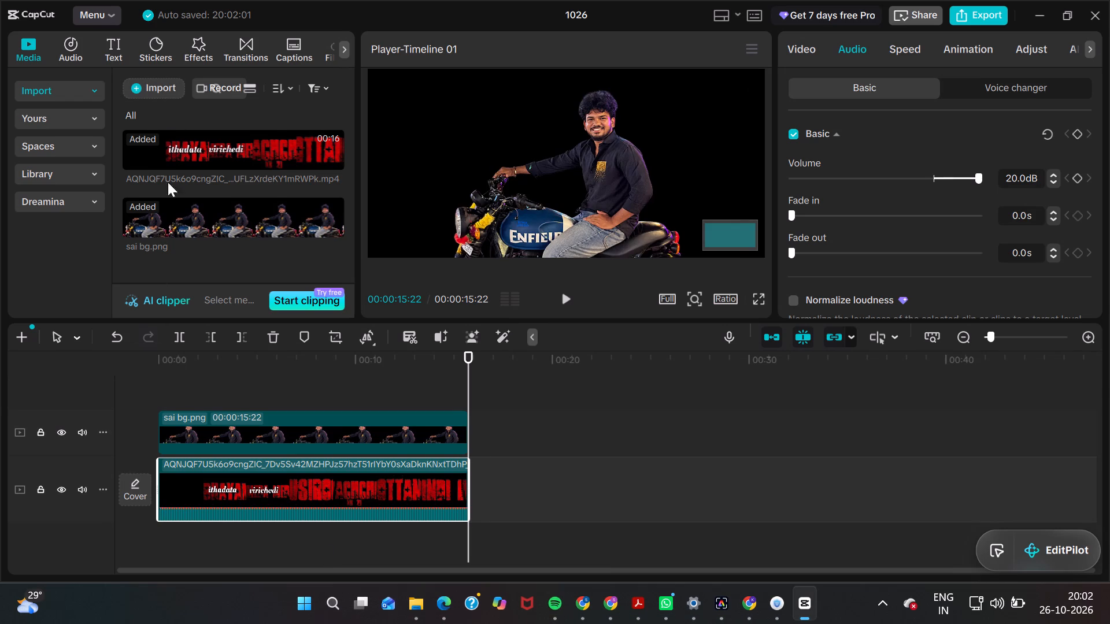
Add the trending Disruptive video effect above the sai bg.png clip from the timeline start and extend it to the clips' end.
{"action": "left_click", "coordinate": [224, 419]}
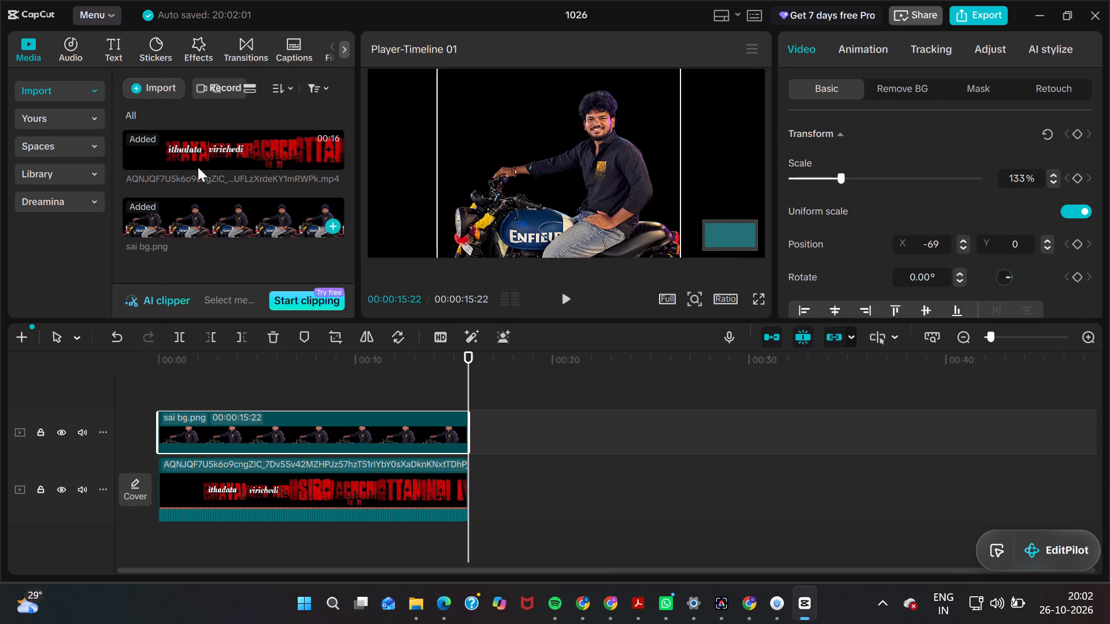
{"action": "left_click", "coordinate": [204, 50]}
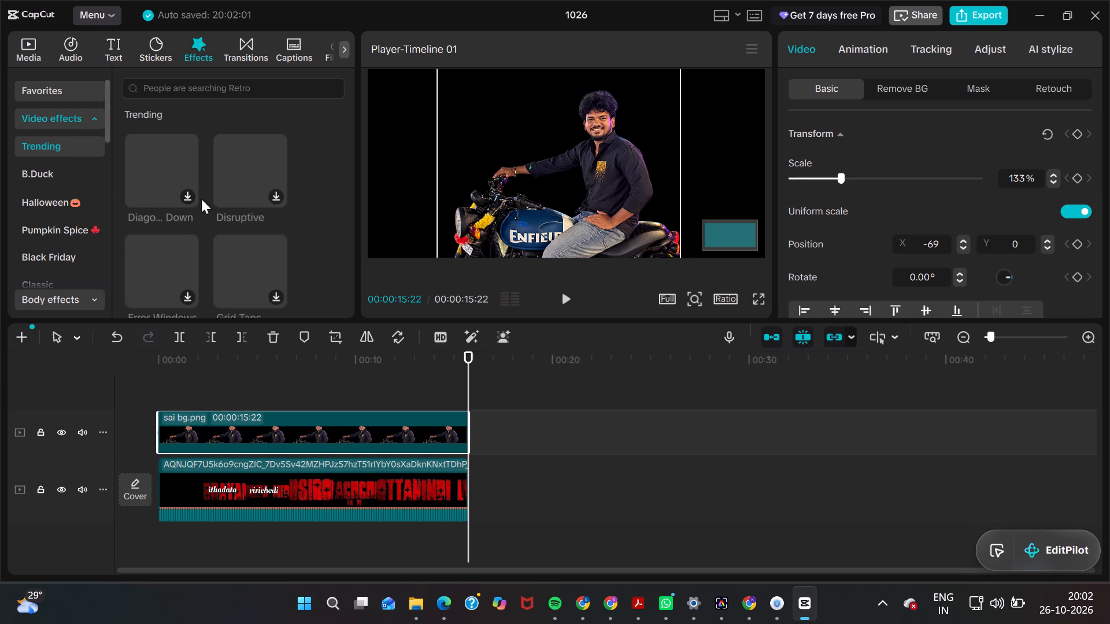
{"action": "scroll", "coordinate": [201, 199], "scroll_direction": "down", "scroll_amount": 2}
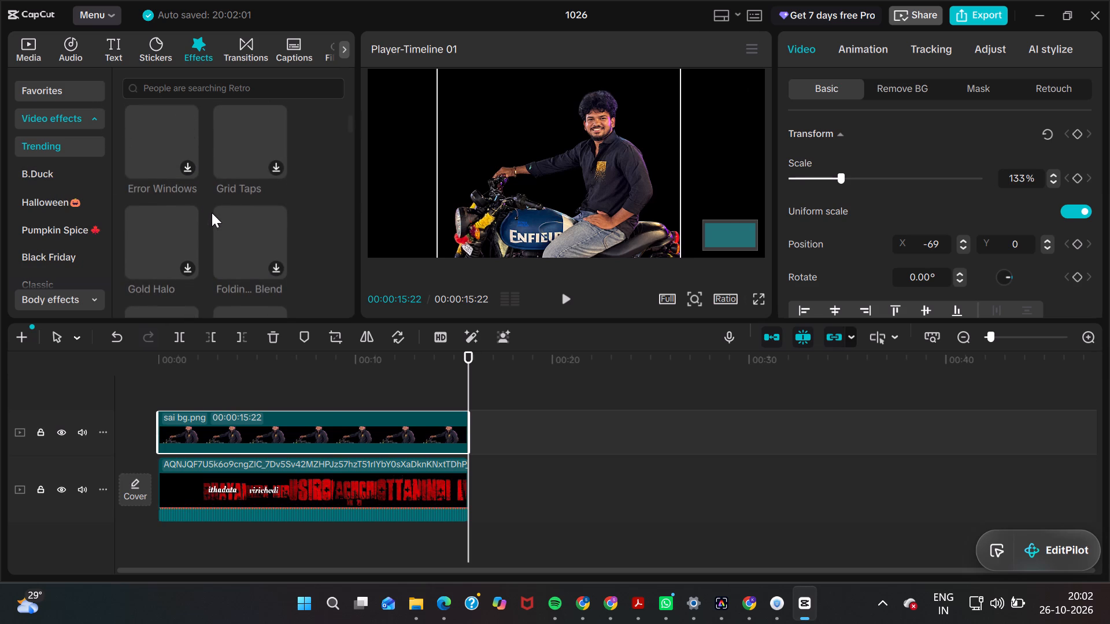
{"action": "scroll", "coordinate": [212, 213], "scroll_direction": "up", "scroll_amount": 1}
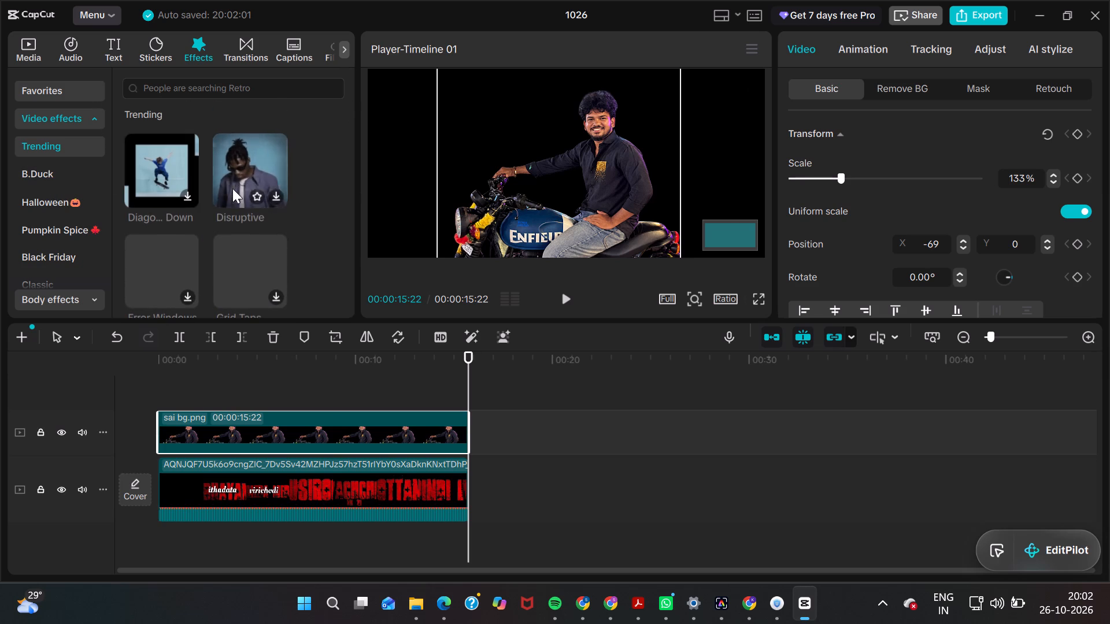
{"action": "left_click", "coordinate": [271, 195]}
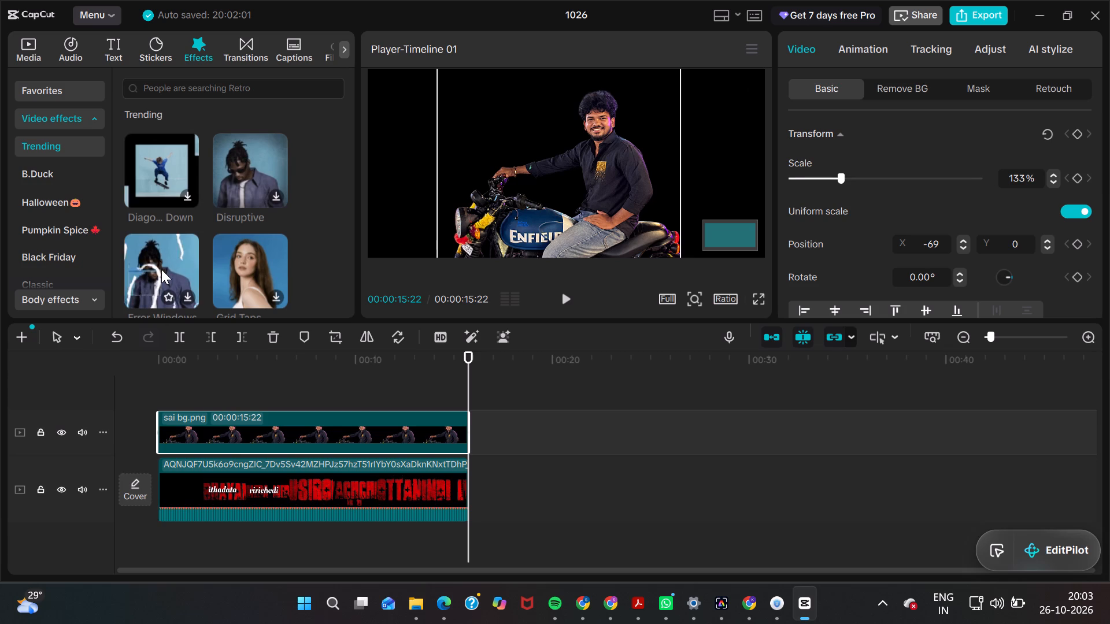
{"action": "left_click", "coordinate": [264, 179]}
{"action": "left_click_drag", "start_coordinate": [264, 179], "coordinate": [277, 257]}
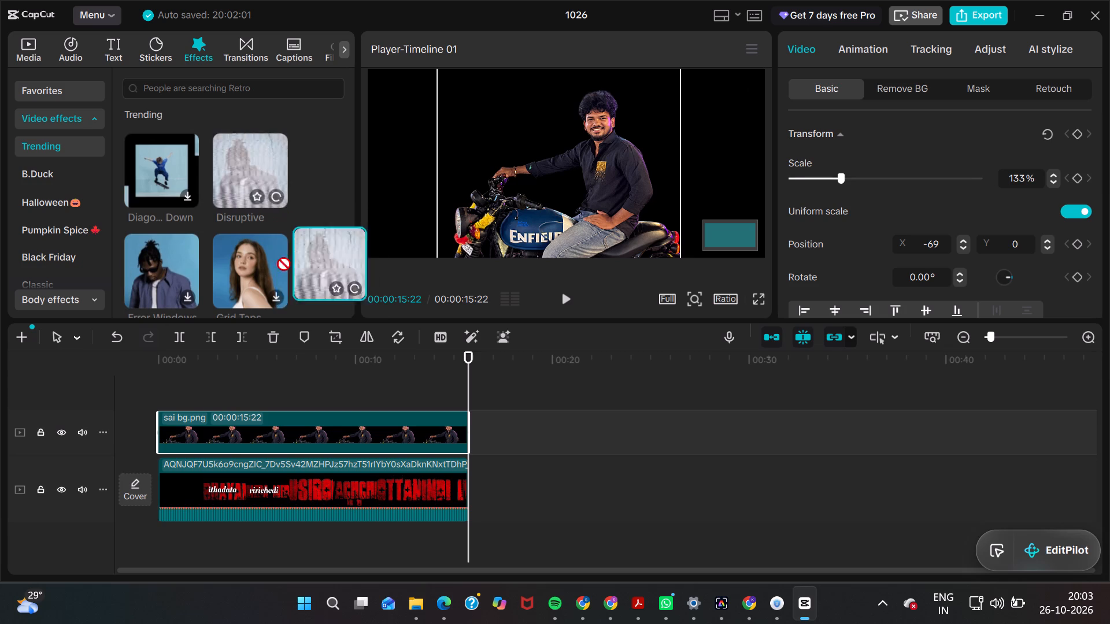
{"action": "left_click_drag", "start_coordinate": [277, 257], "coordinate": [164, 395]}
{"action": "left_click_drag", "start_coordinate": [219, 411], "coordinate": [230, 411]}
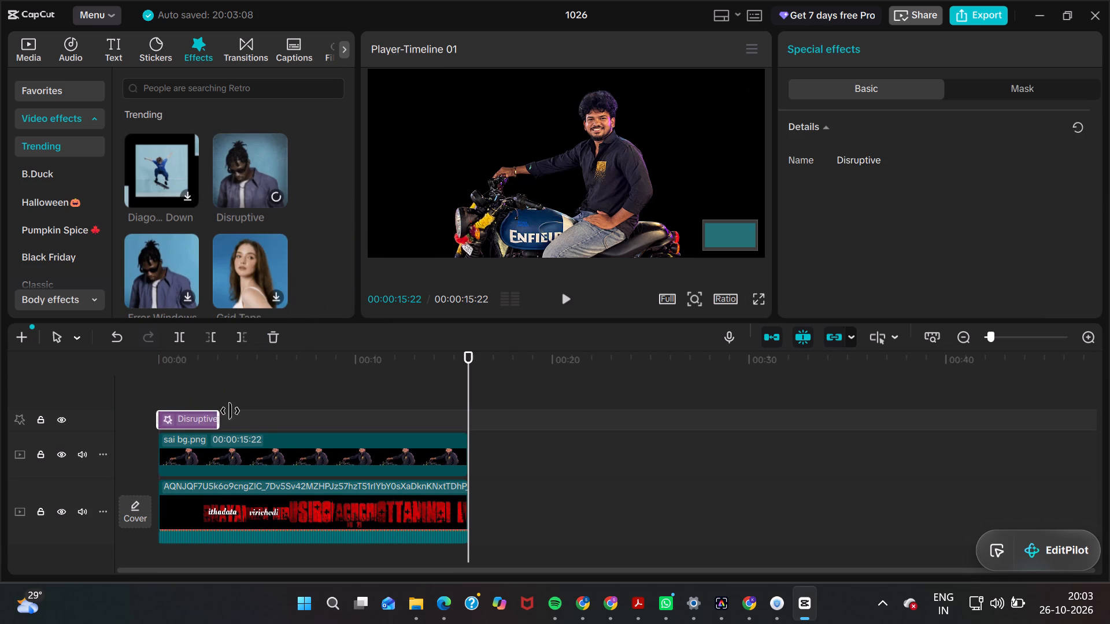
{"action": "left_click_drag", "start_coordinate": [230, 411], "coordinate": [465, 391]}
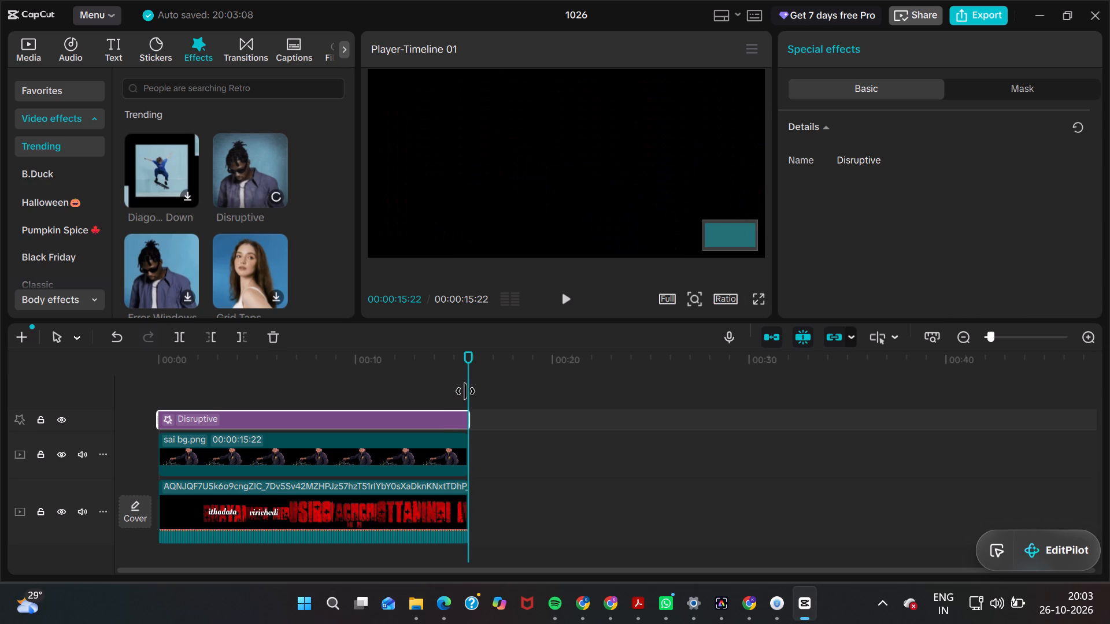
{"action": "left_click_drag", "start_coordinate": [465, 391], "coordinate": [467, 391]}
Play the timeline from the start and set the Disruptive effect's speed to 8.
{"action": "left_click_drag", "start_coordinate": [467, 373], "coordinate": [443, 371]}
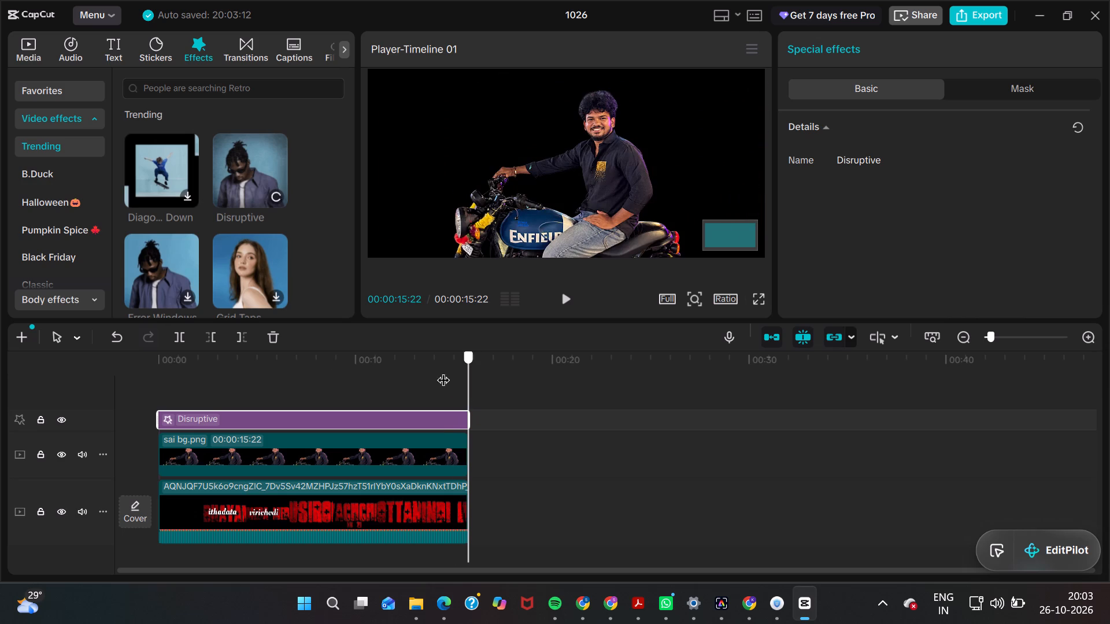
{"action": "left_click_drag", "start_coordinate": [443, 371], "coordinate": [80, 370]}
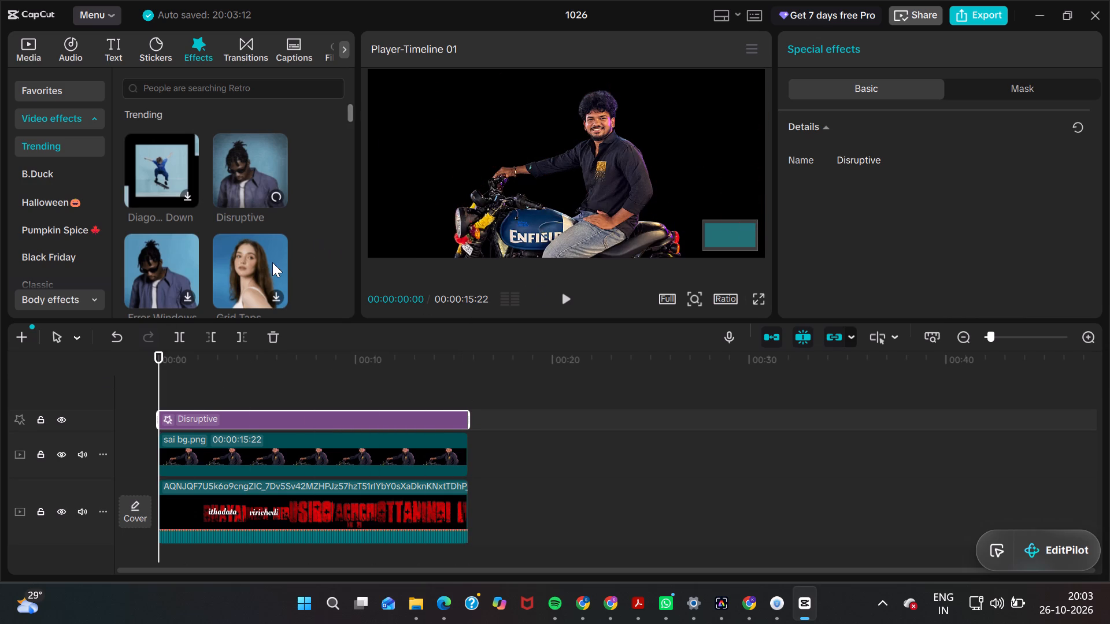
{"action": "scroll", "coordinate": [264, 269], "scroll_direction": "down", "scroll_amount": 2}
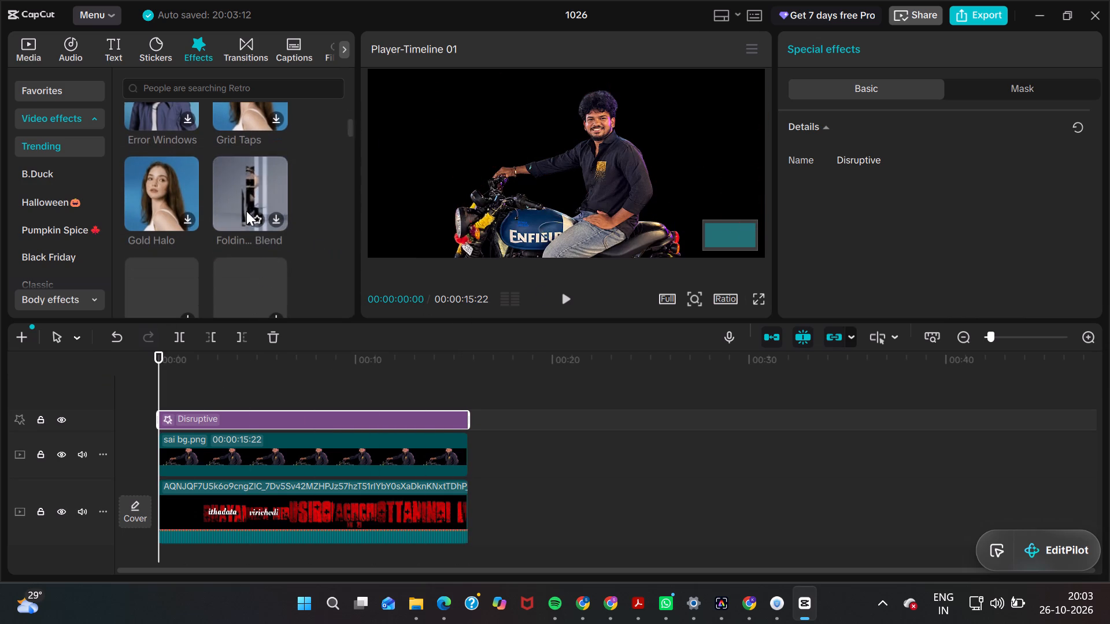
{"action": "scroll", "coordinate": [143, 203], "scroll_direction": "down", "scroll_amount": 1}
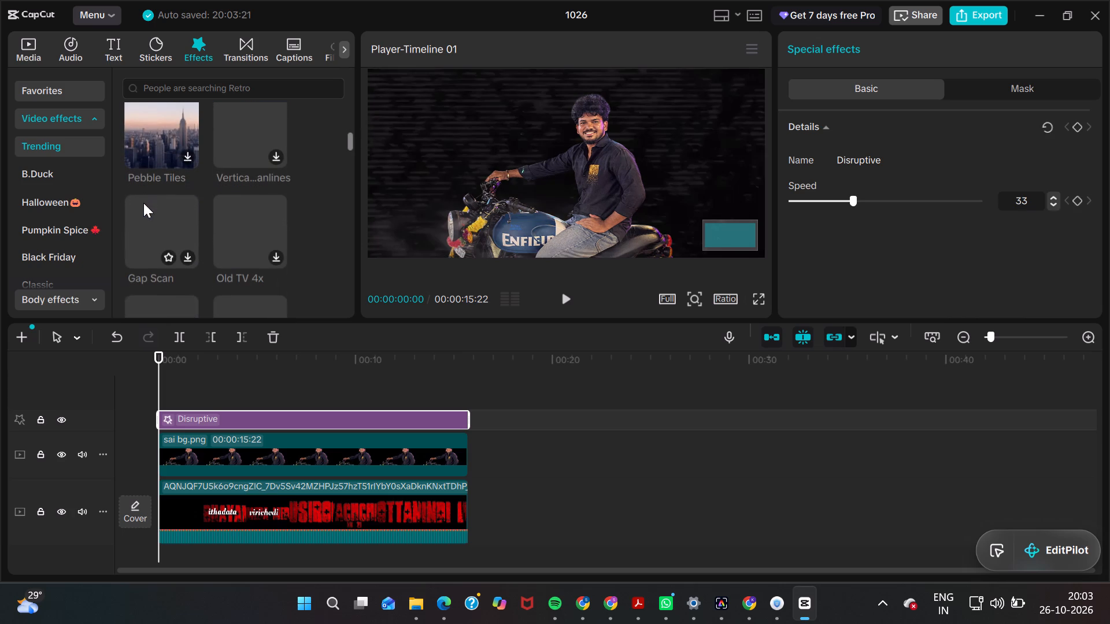
{"action": "left_click", "coordinate": [565, 304]}
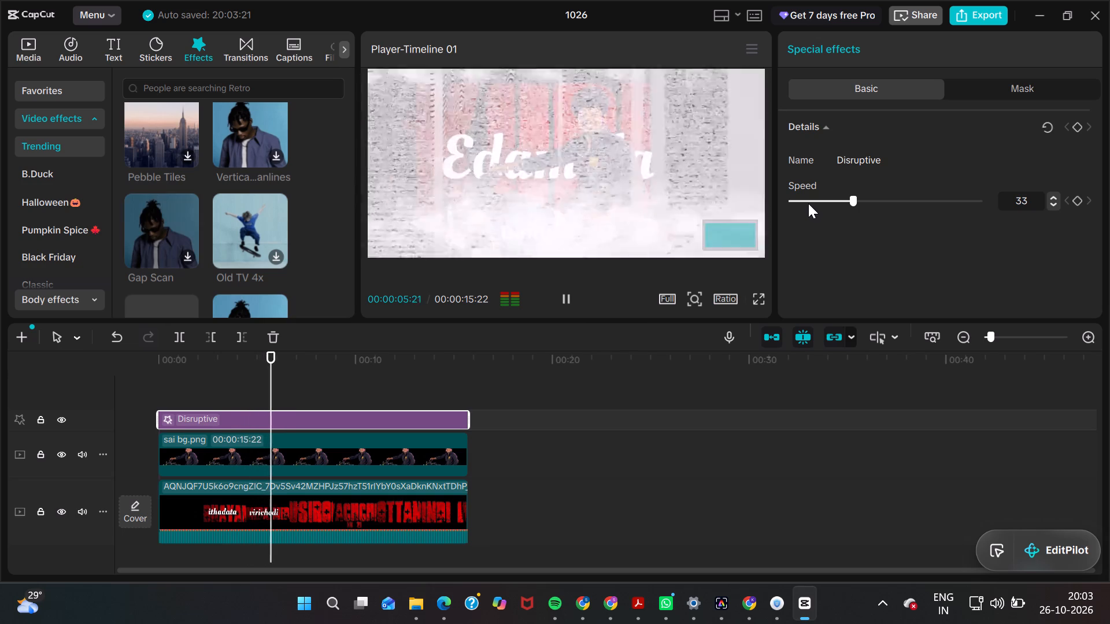
{"action": "left_click", "coordinate": [807, 198]}
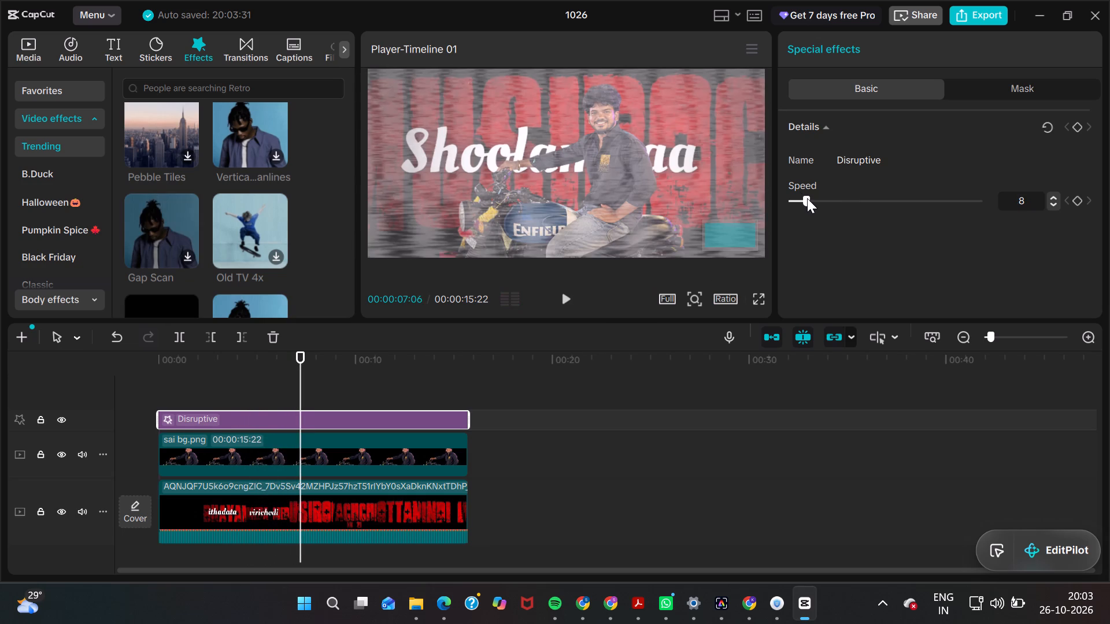
Play the rest of the video in full screen to check the slowed Disruptive effect.
{"action": "left_click", "coordinate": [574, 301]}
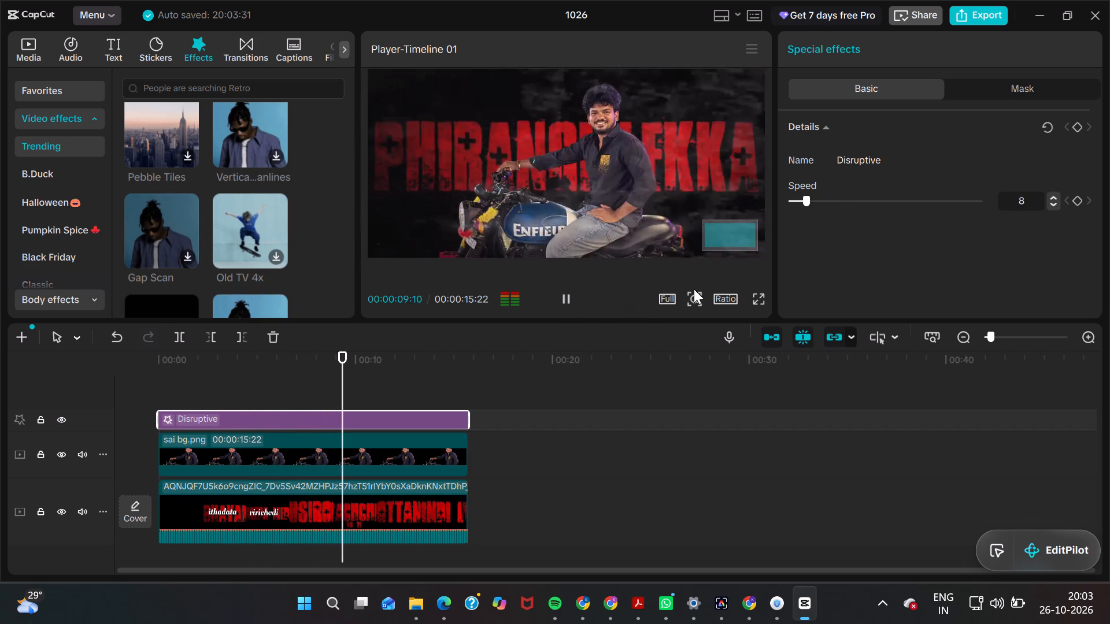
{"action": "left_click", "coordinate": [761, 305]}
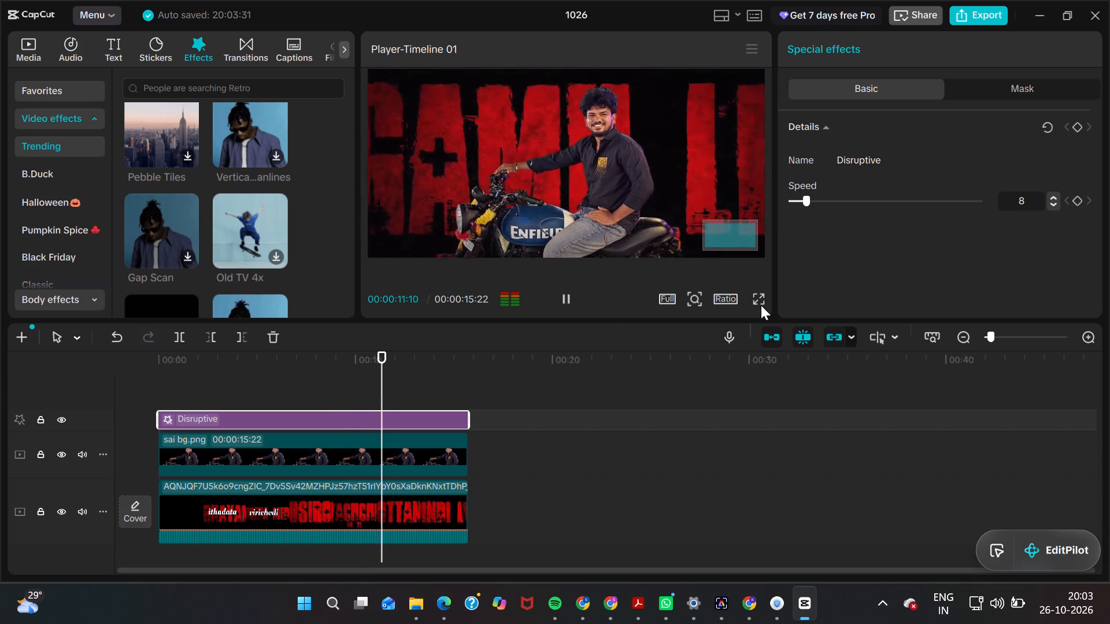
{"action": "left_click", "coordinate": [757, 300]}
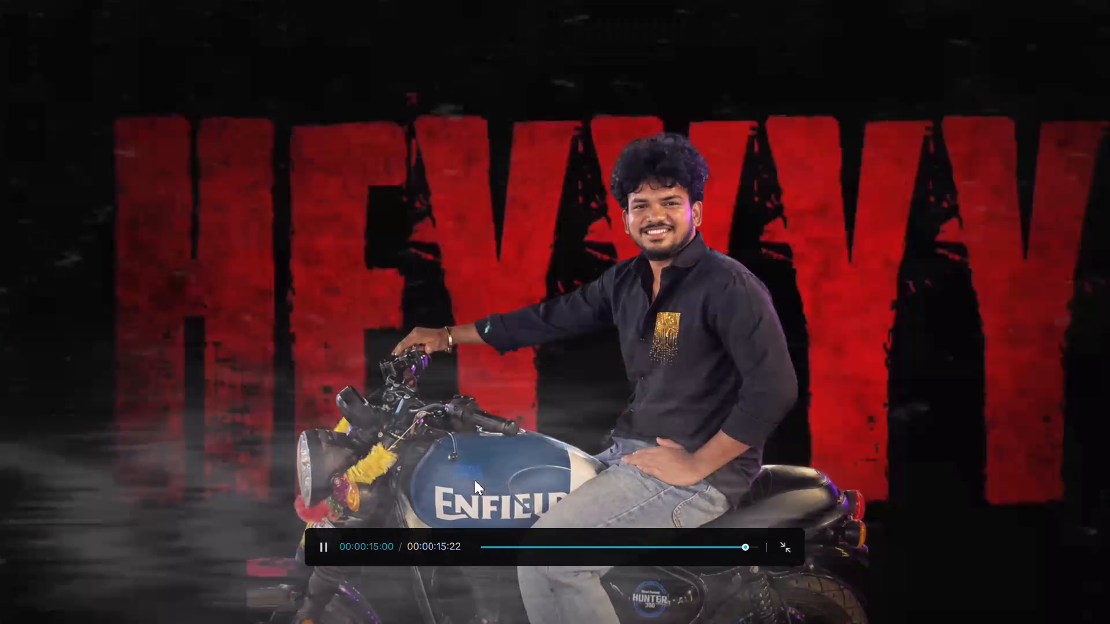
Leave the full-screen preview and delete the Disruptive effect from the timeline.
{"action": "key", "text": "Escape"}
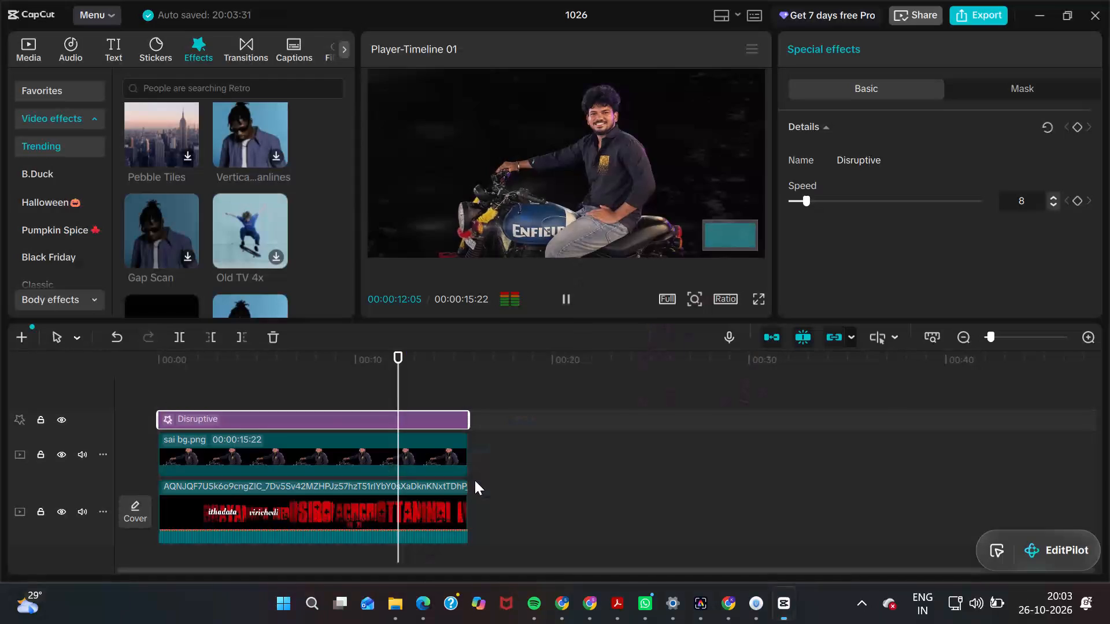
{"action": "key", "text": "BackSpace"}
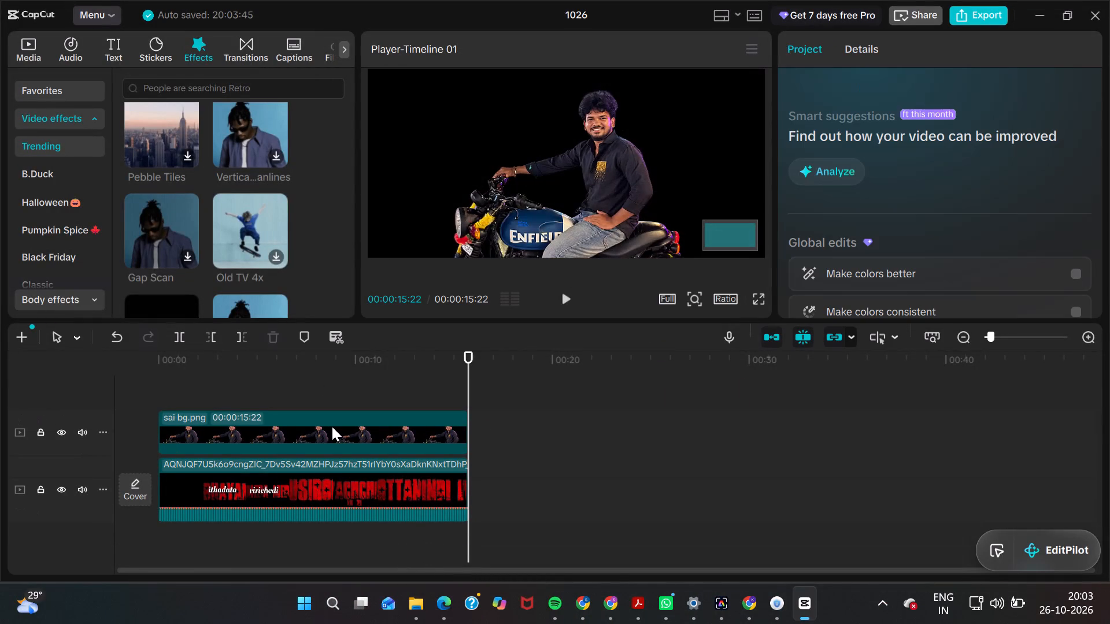
Look through more trending video effects and search the effects library for "shaking".
{"action": "scroll", "coordinate": [159, 228], "scroll_direction": "down", "scroll_amount": 1}
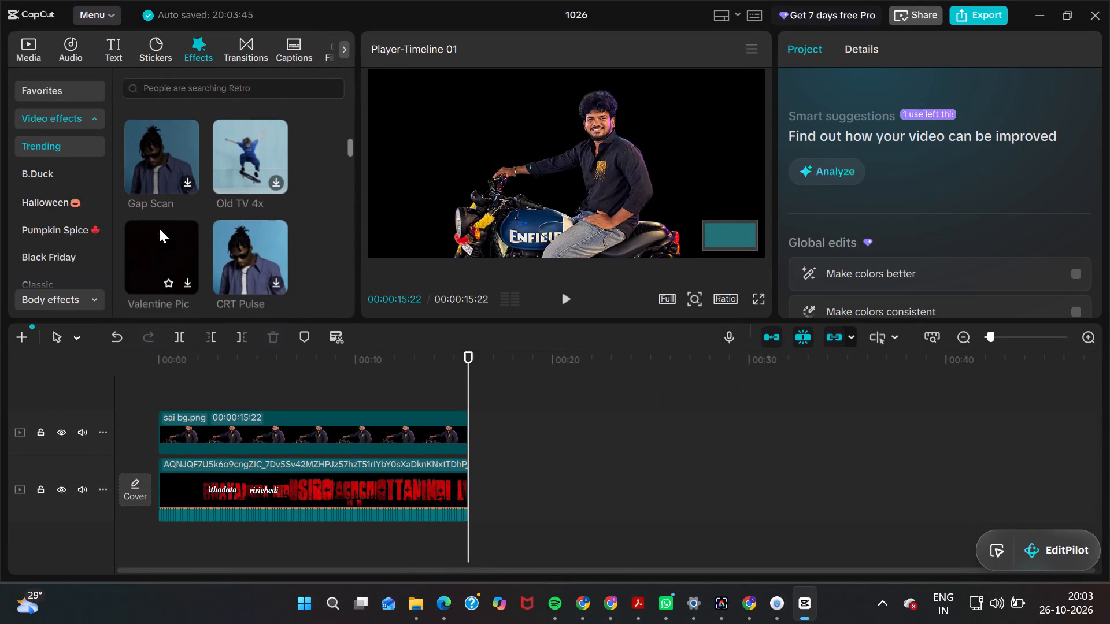
{"action": "scroll", "coordinate": [159, 228], "scroll_direction": "down", "scroll_amount": 1}
{"action": "scroll", "coordinate": [225, 213], "scroll_direction": "down", "scroll_amount": 1}
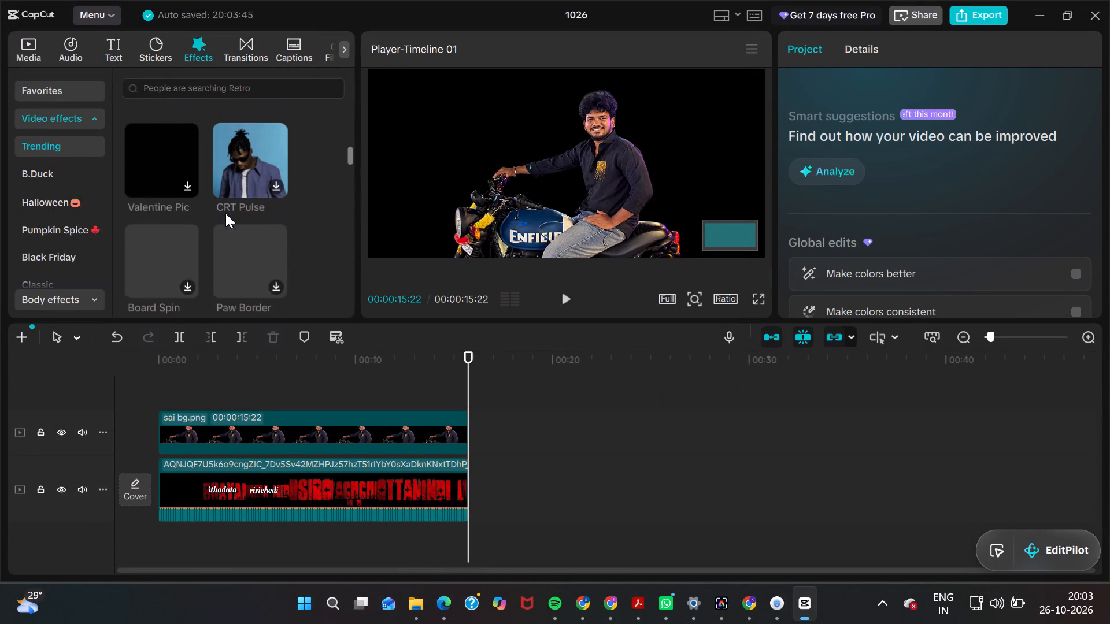
{"action": "scroll", "coordinate": [242, 238], "scroll_direction": "down", "scroll_amount": 1}
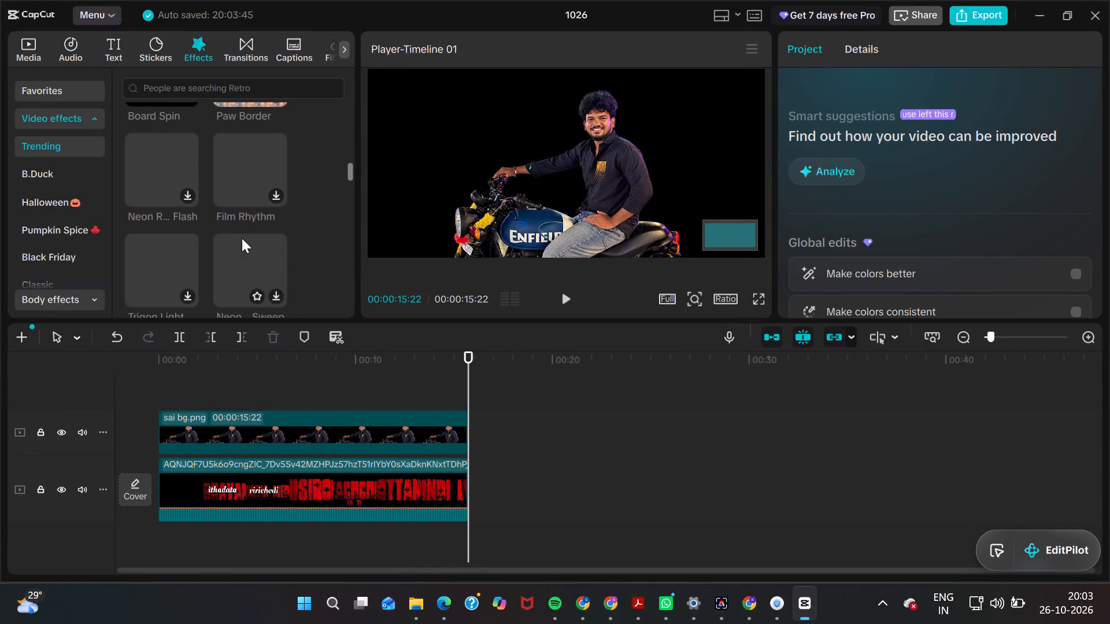
{"action": "left_click", "coordinate": [206, 87]}
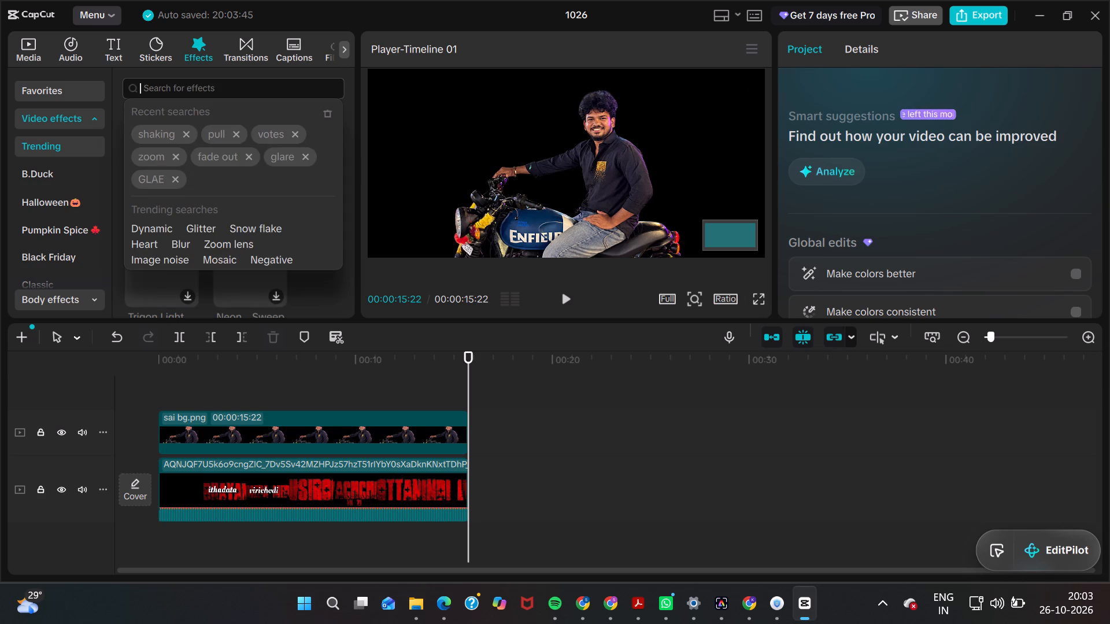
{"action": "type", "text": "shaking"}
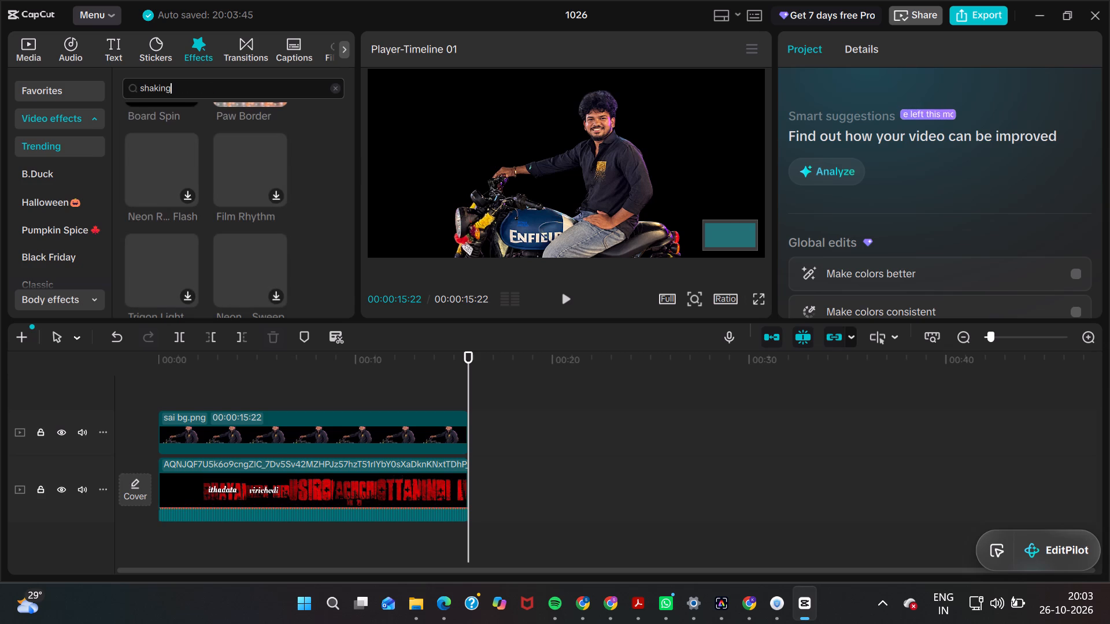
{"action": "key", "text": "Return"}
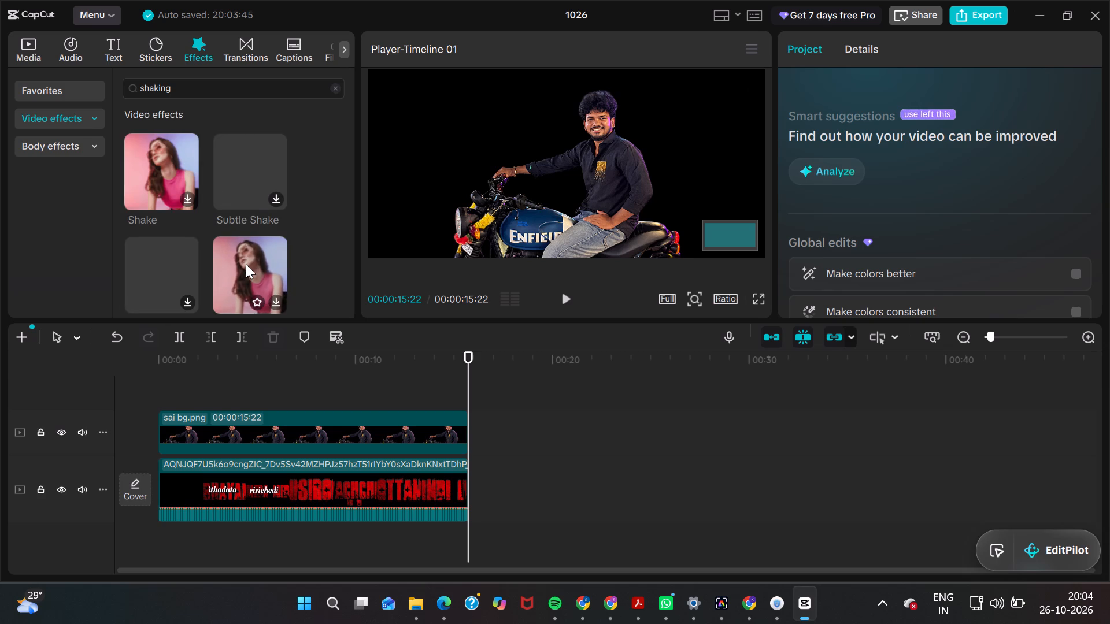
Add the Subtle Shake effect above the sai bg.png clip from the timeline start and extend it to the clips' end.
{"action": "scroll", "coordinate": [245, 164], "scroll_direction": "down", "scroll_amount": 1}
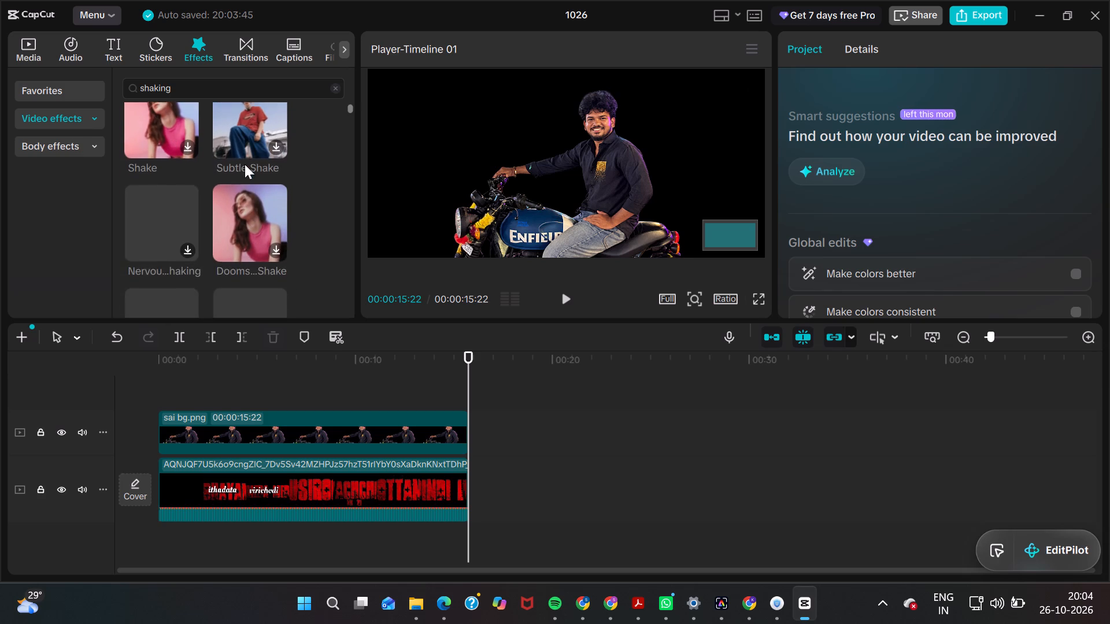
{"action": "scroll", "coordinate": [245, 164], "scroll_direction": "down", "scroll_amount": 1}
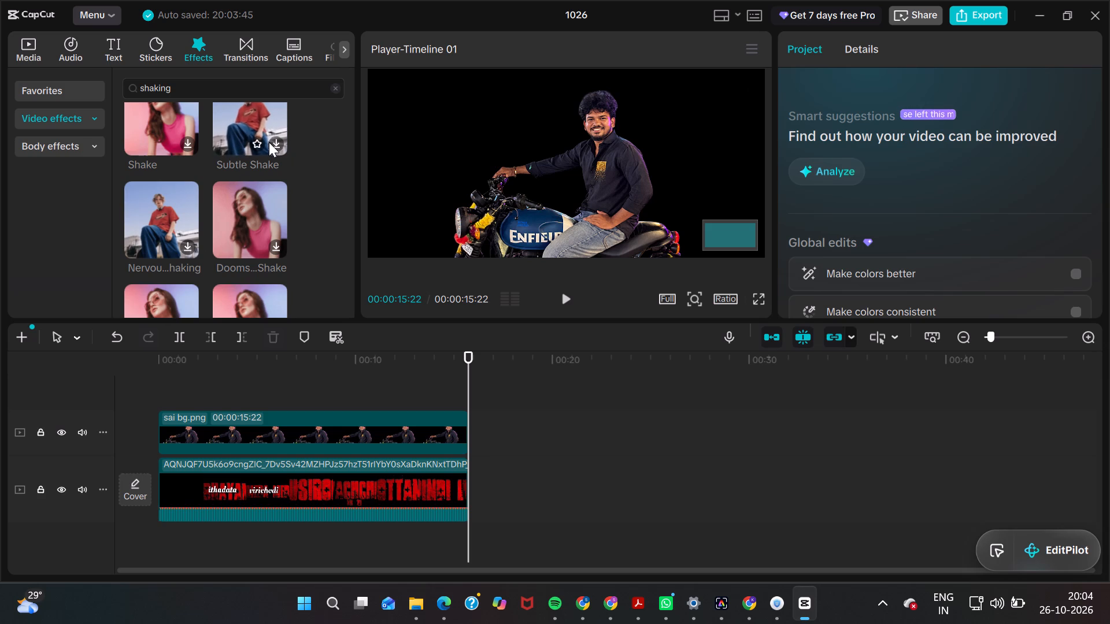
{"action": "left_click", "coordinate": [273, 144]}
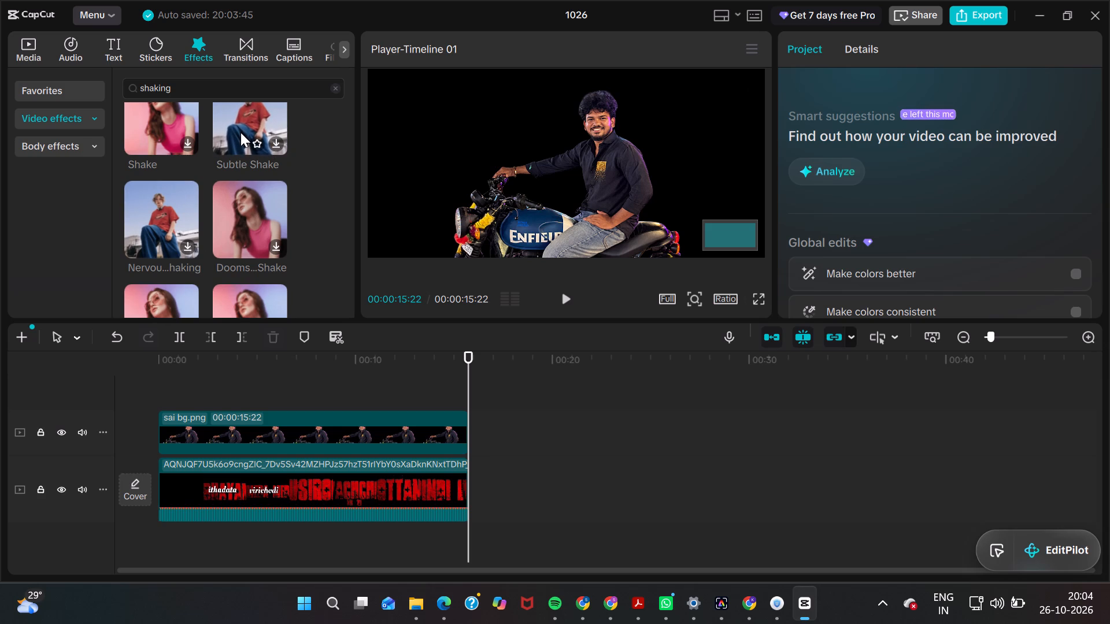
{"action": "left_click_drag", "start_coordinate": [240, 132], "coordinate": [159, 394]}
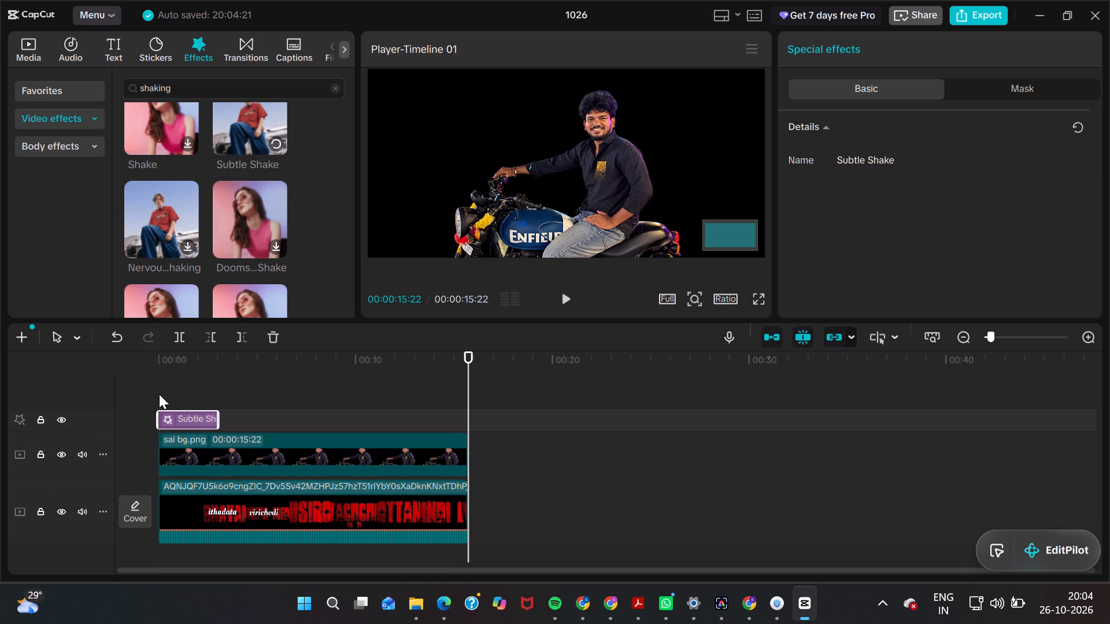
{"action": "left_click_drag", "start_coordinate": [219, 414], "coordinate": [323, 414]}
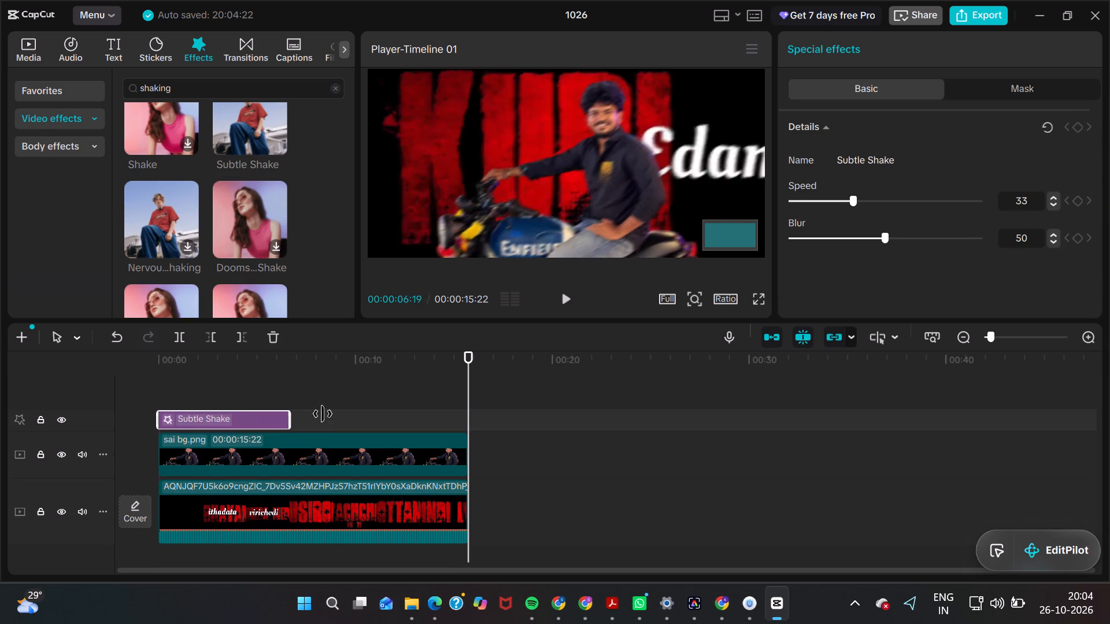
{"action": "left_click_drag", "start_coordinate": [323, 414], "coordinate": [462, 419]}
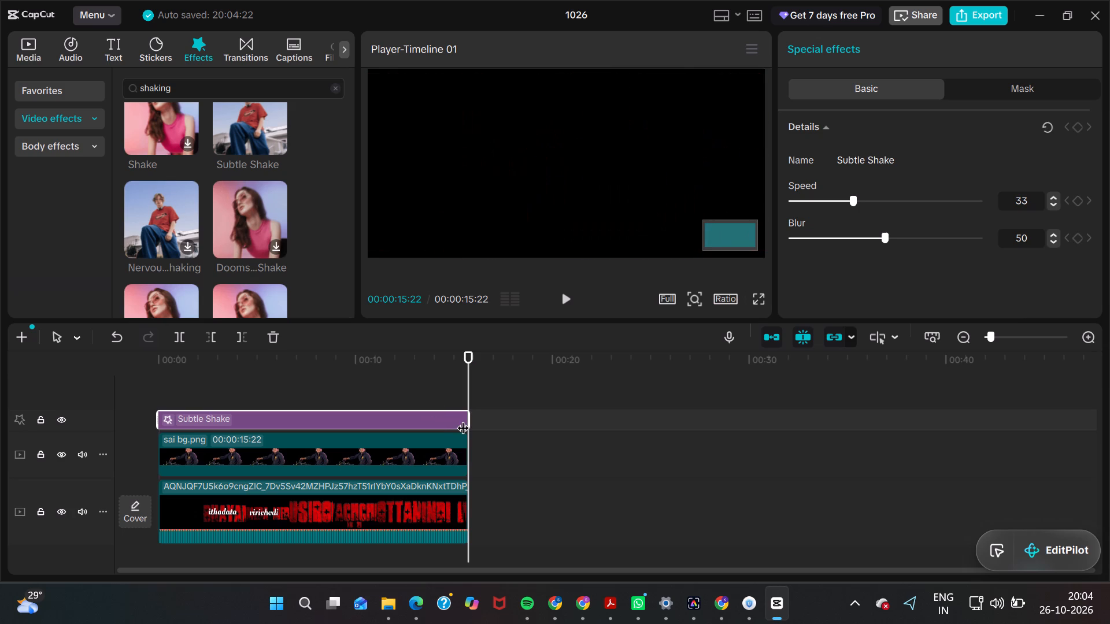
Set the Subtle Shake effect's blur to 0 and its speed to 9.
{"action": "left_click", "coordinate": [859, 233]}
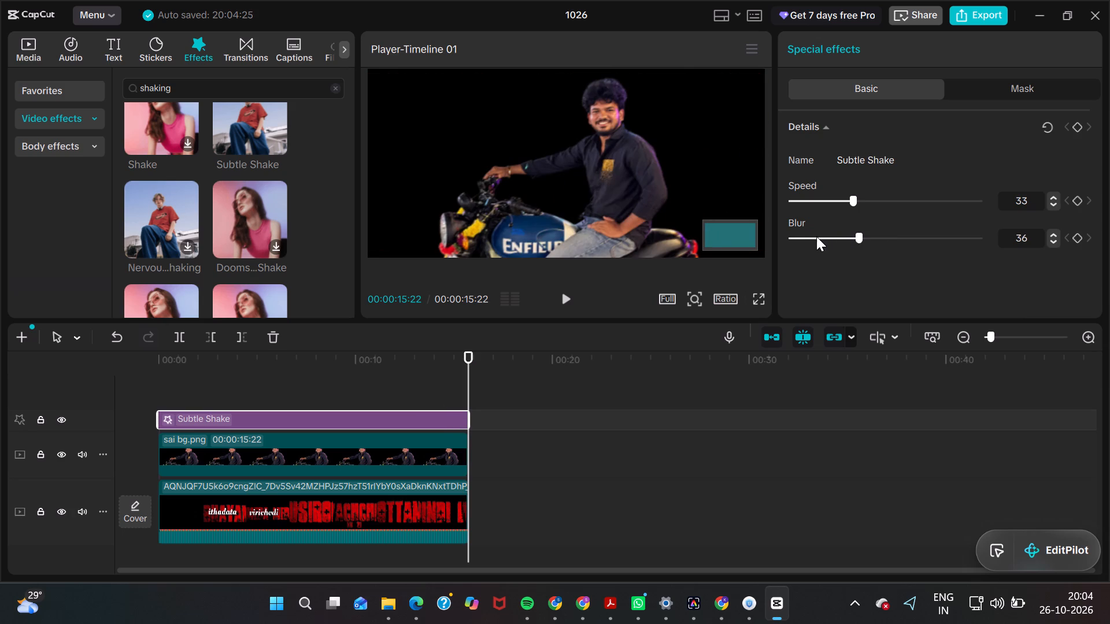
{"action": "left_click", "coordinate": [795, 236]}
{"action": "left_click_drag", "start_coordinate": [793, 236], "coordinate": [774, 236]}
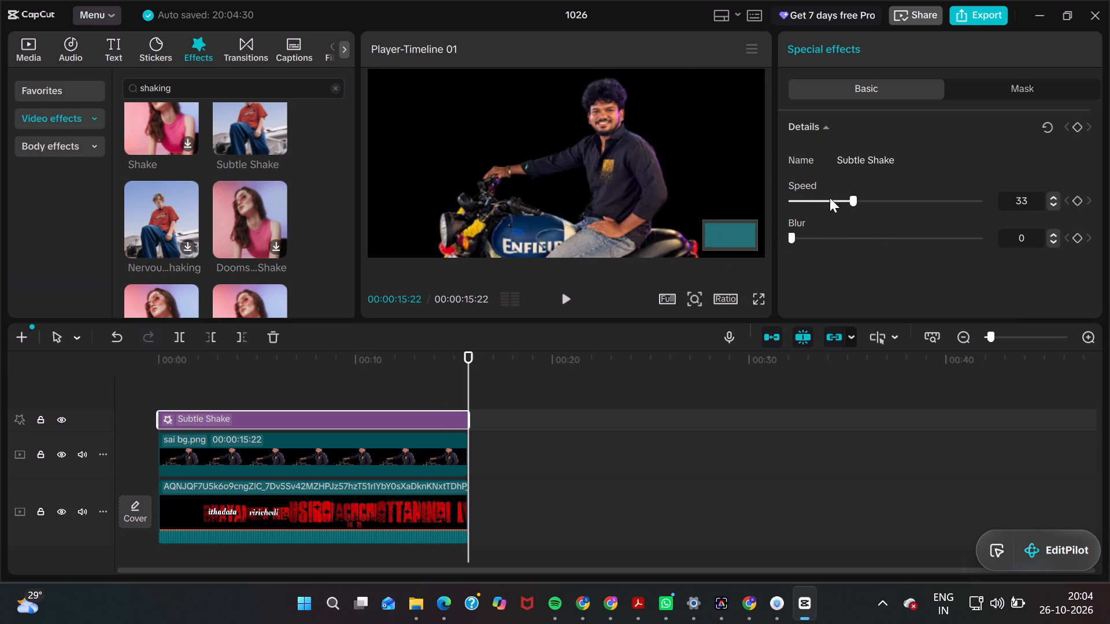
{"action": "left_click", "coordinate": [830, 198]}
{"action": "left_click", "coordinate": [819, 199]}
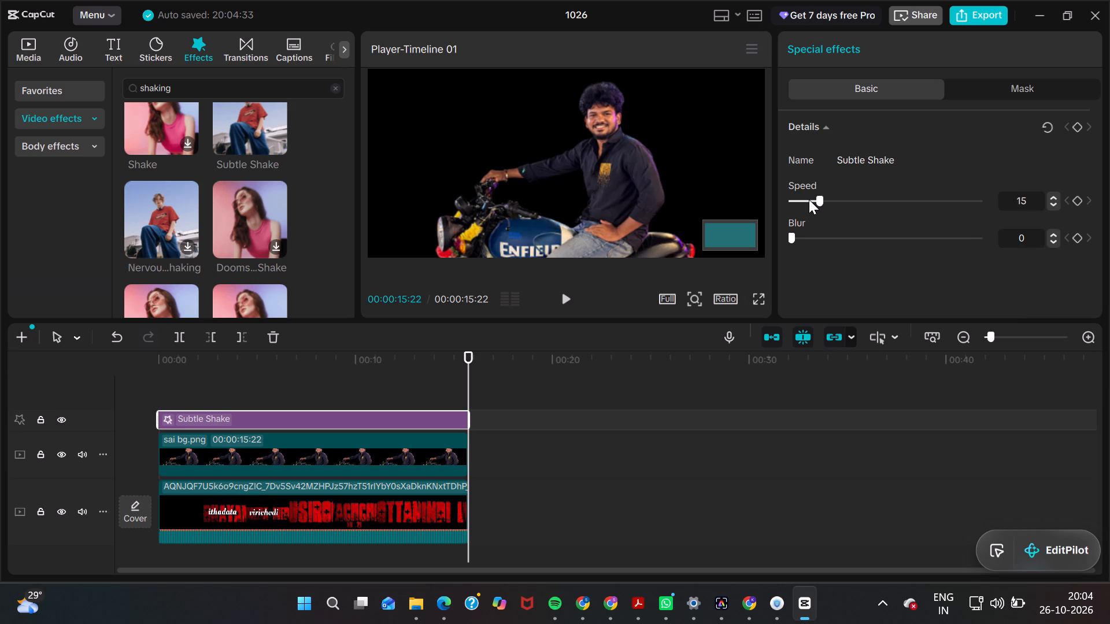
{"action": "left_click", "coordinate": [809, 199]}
Play the video in full screen from the beginning to check the Subtle Shake effect, and return to the editor.
{"action": "left_click", "coordinate": [757, 303]}
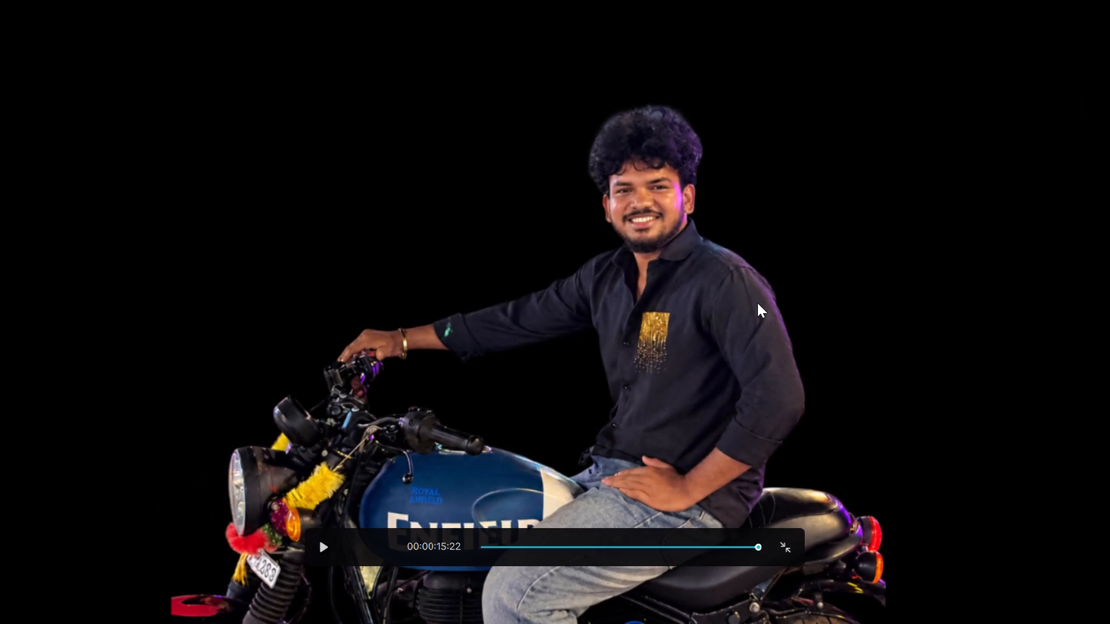
{"action": "left_click", "coordinate": [328, 550]}
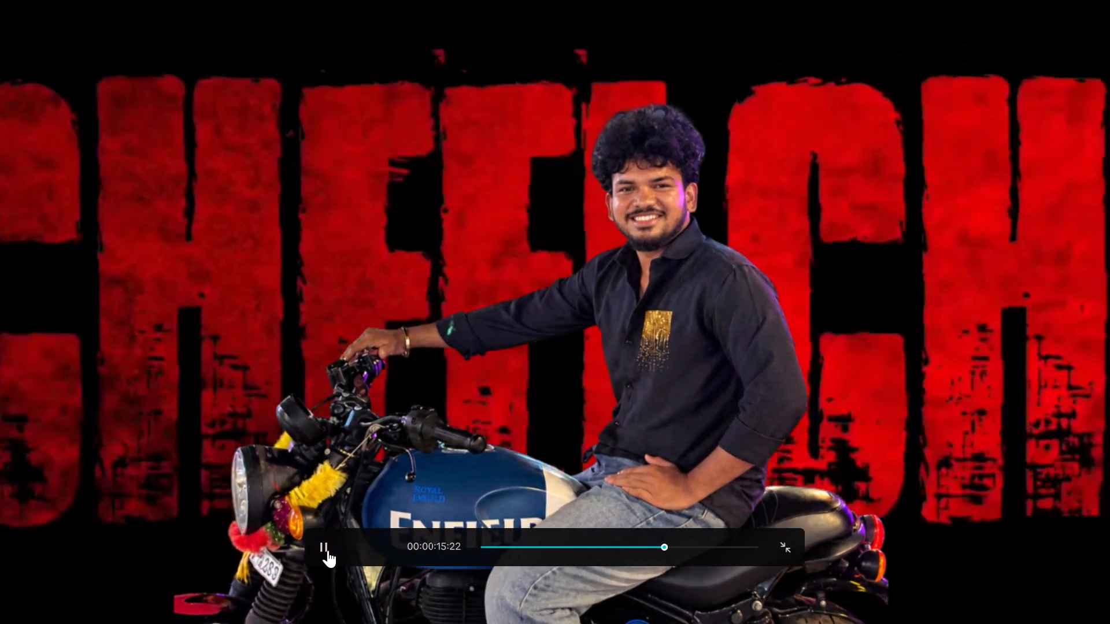
{"action": "key", "text": "Escape"}
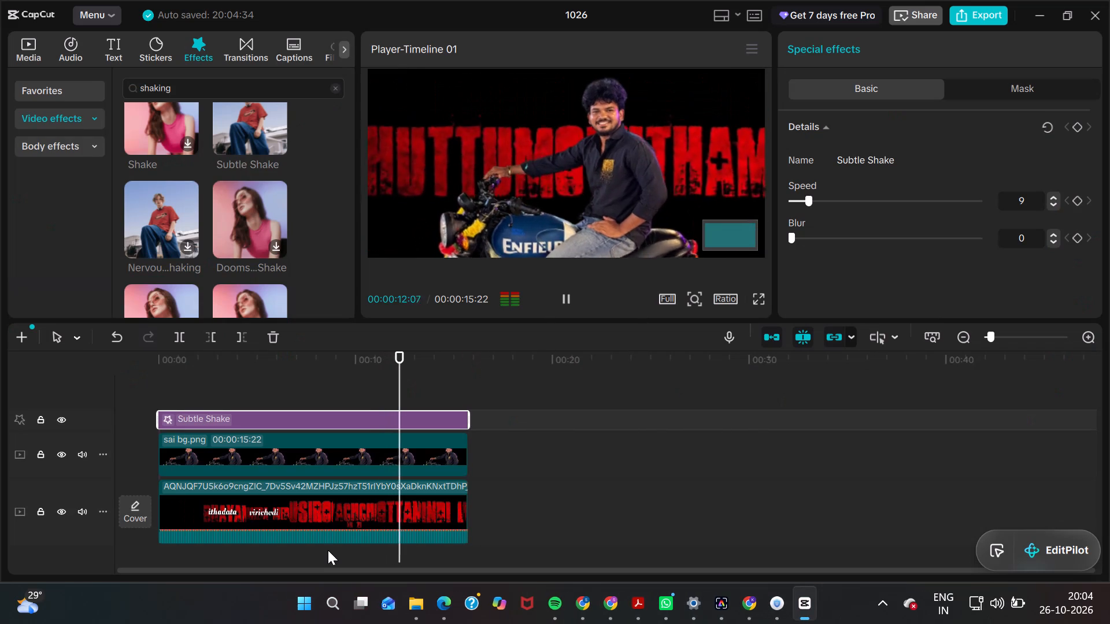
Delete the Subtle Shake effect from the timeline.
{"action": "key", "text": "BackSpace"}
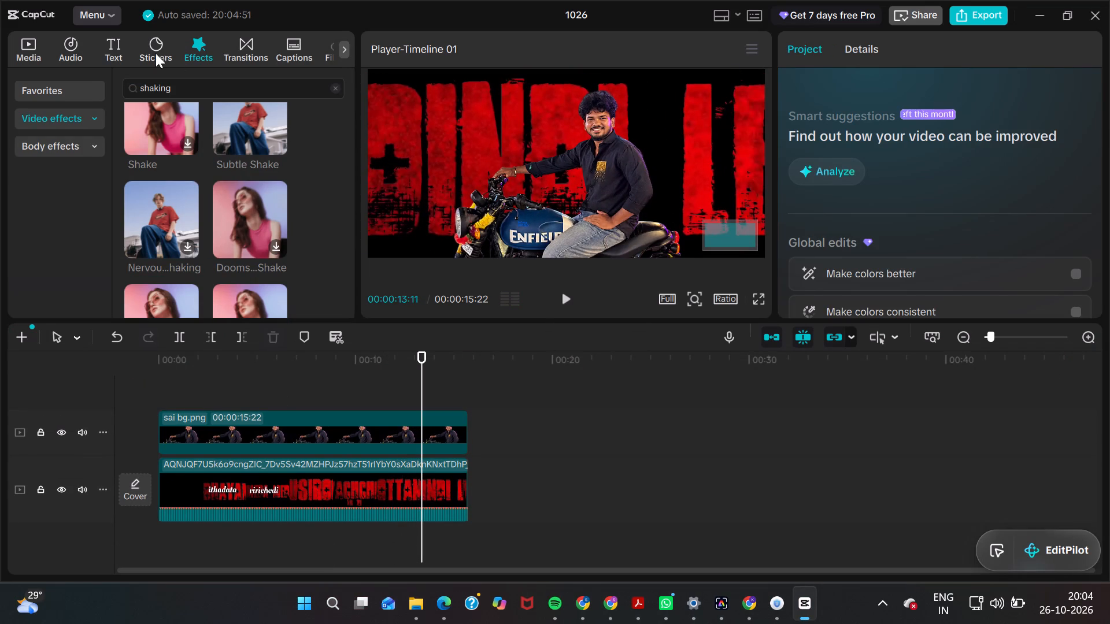
Browse the "shaking" search results and preview the alternatives for a different shake effect.
{"action": "scroll", "coordinate": [154, 233], "scroll_direction": "down", "scroll_amount": 2}
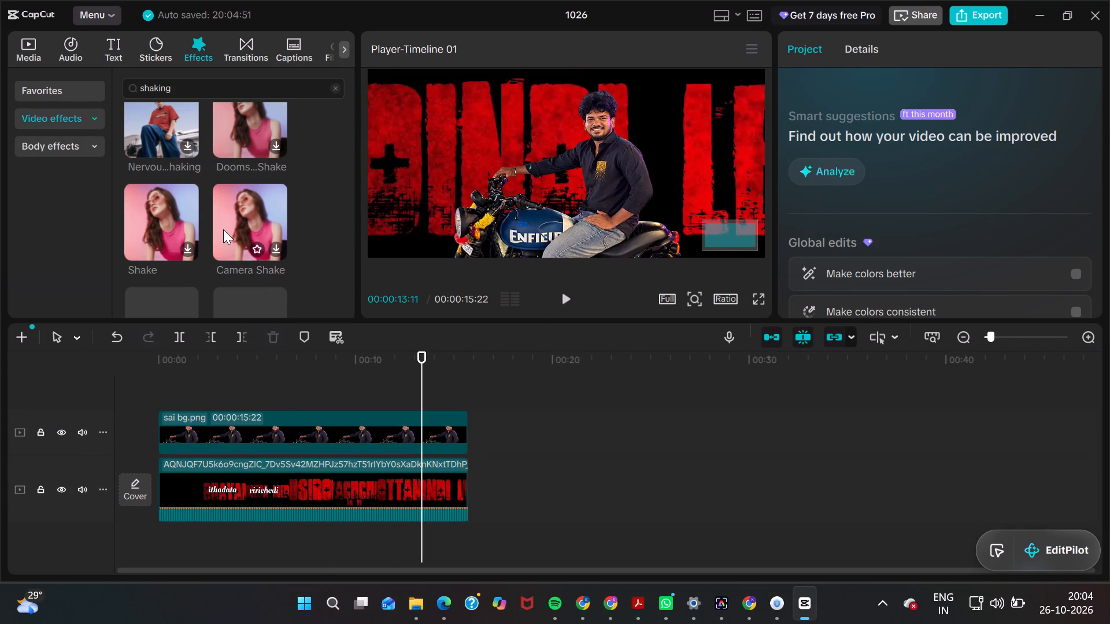
{"action": "scroll", "coordinate": [223, 229], "scroll_direction": "down", "scroll_amount": 1}
{"action": "left_click", "coordinate": [164, 225]}
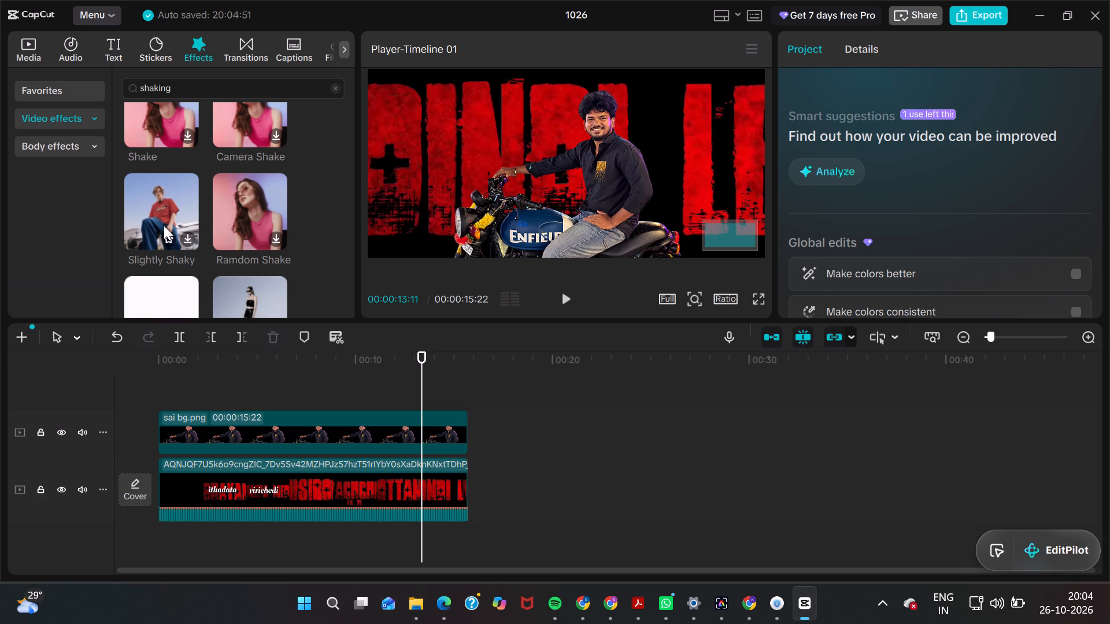
{"action": "scroll", "coordinate": [244, 222], "scroll_direction": "down", "scroll_amount": 1}
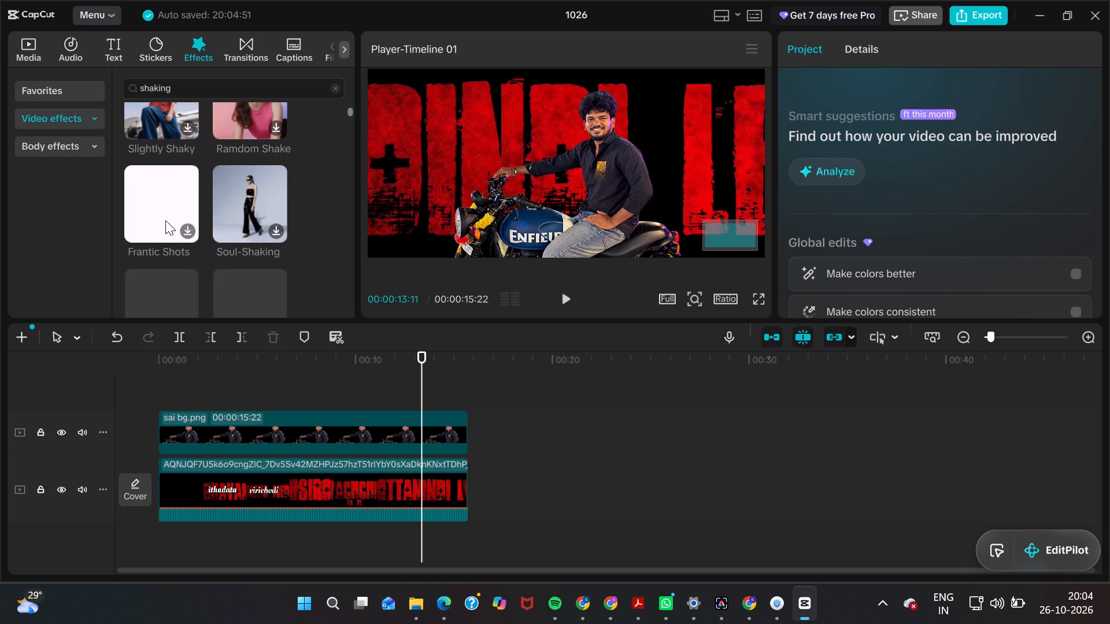
{"action": "scroll", "coordinate": [146, 223], "scroll_direction": "down", "scroll_amount": 1}
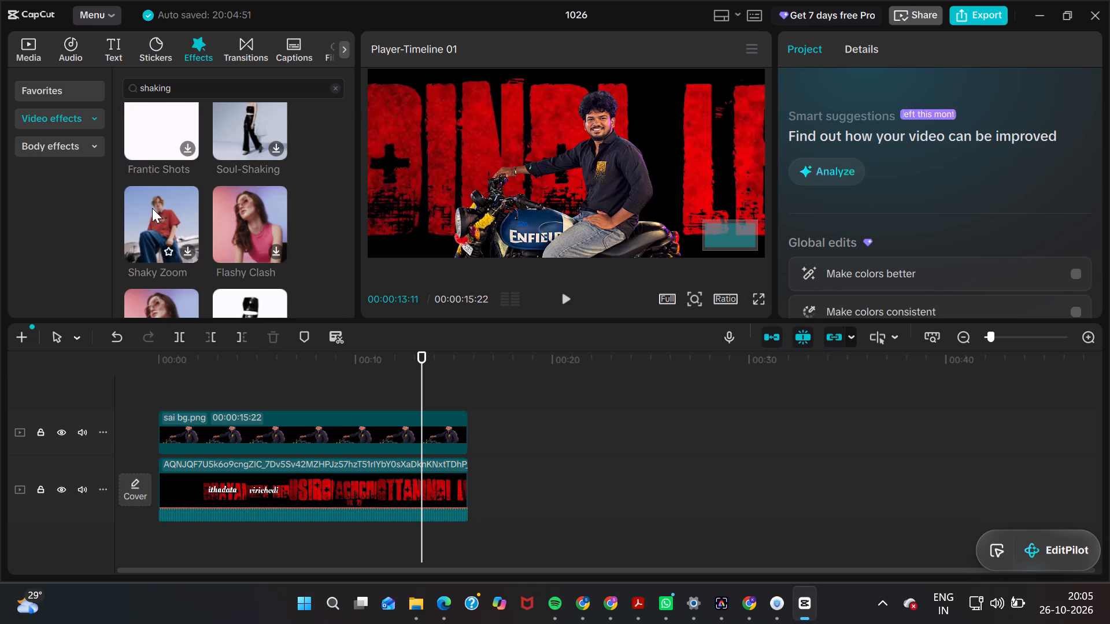
{"action": "scroll", "coordinate": [263, 228], "scroll_direction": "down", "scroll_amount": 1}
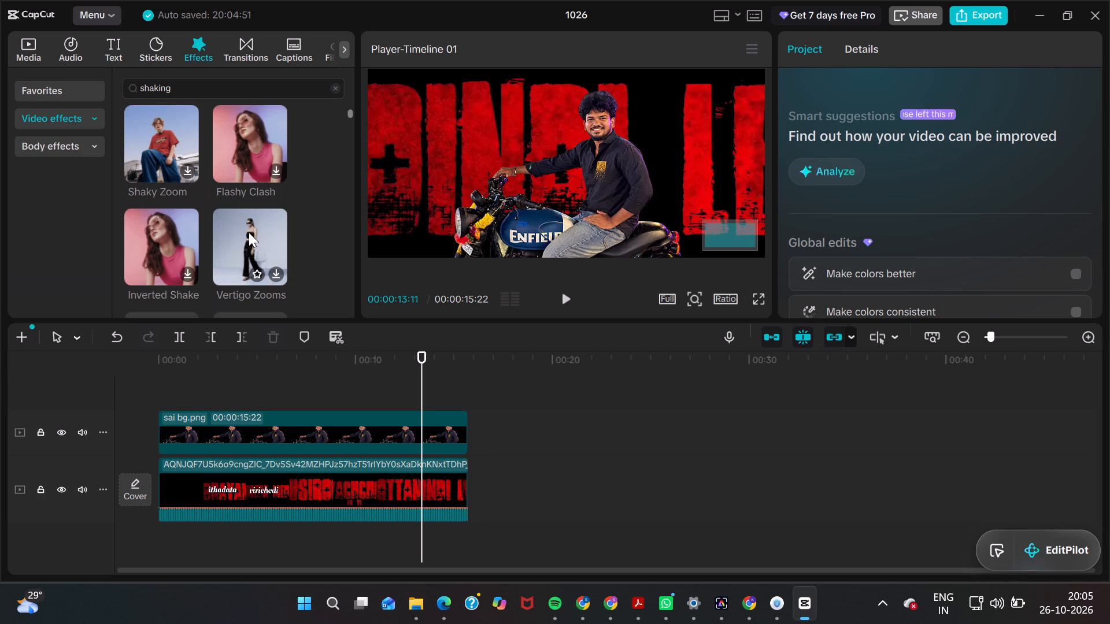
{"action": "scroll", "coordinate": [167, 225], "scroll_direction": "down", "scroll_amount": 1}
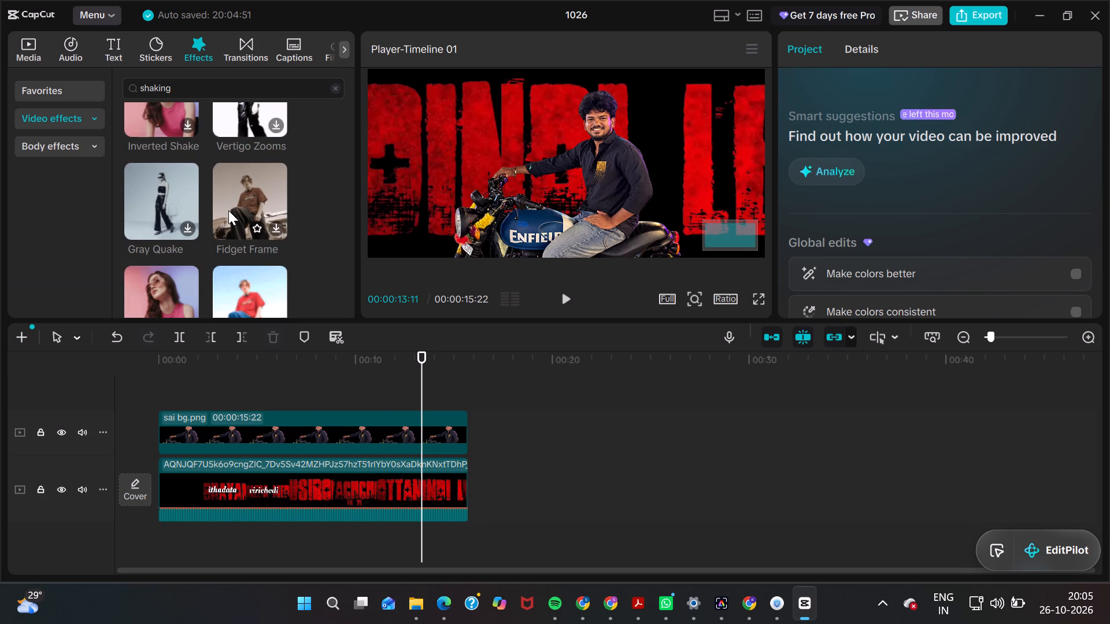
{"action": "scroll", "coordinate": [228, 210], "scroll_direction": "down", "scroll_amount": 1}
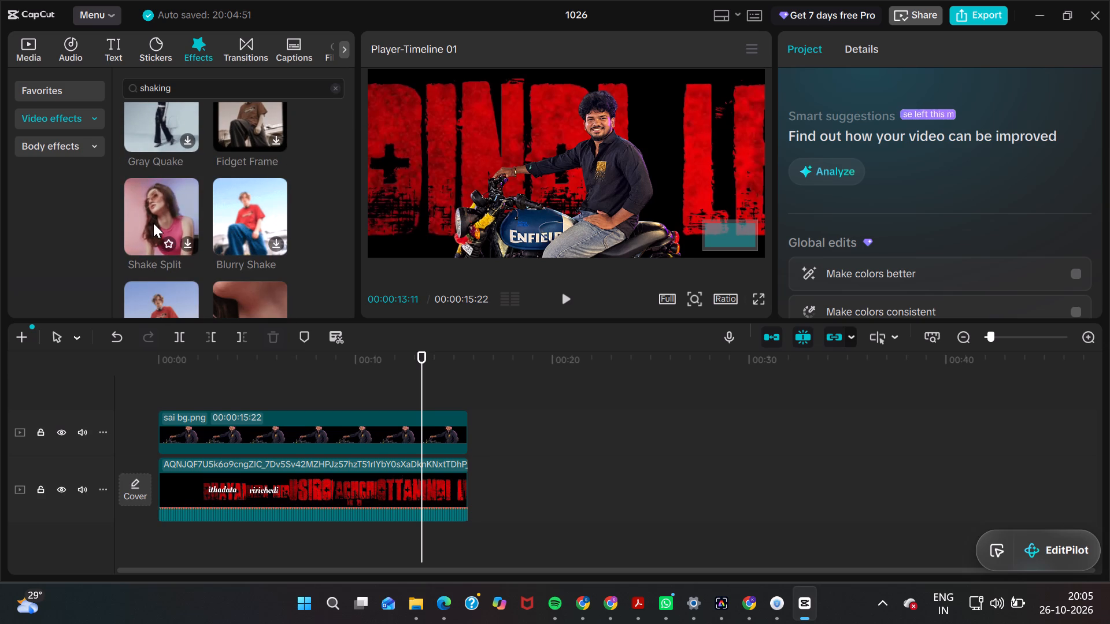
{"action": "scroll", "coordinate": [153, 223], "scroll_direction": "up", "scroll_amount": 9}
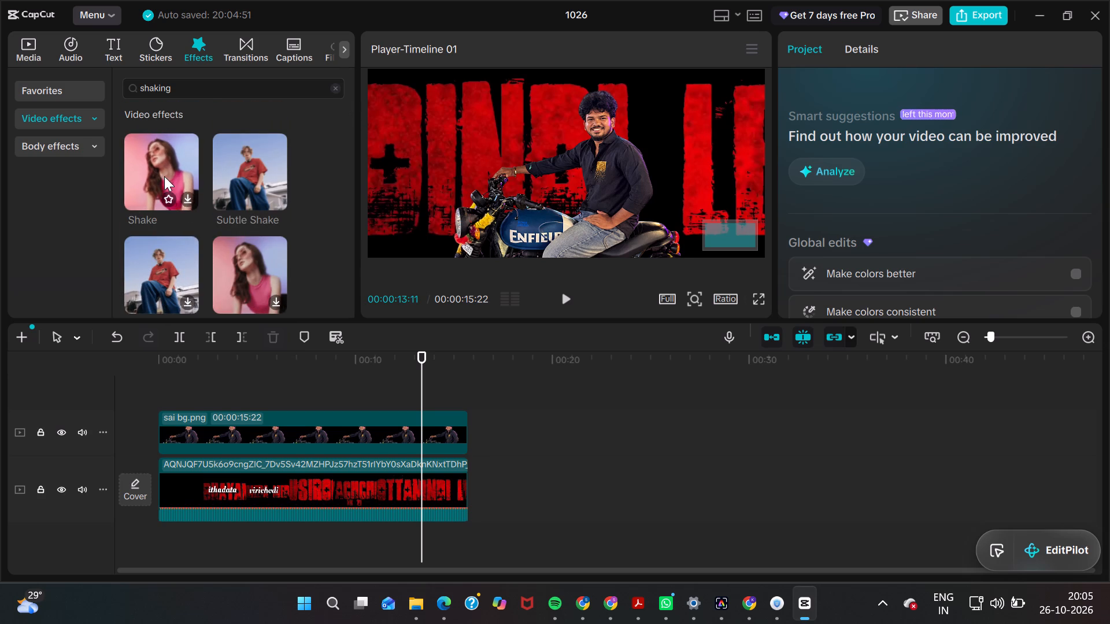
Add the Shake video effect above the sai bg.png clip, starting at the timeline start and extended to the clips' end.
{"action": "left_click", "coordinate": [164, 176]}
{"action": "left_click_drag", "start_coordinate": [164, 176], "coordinate": [198, 386]}
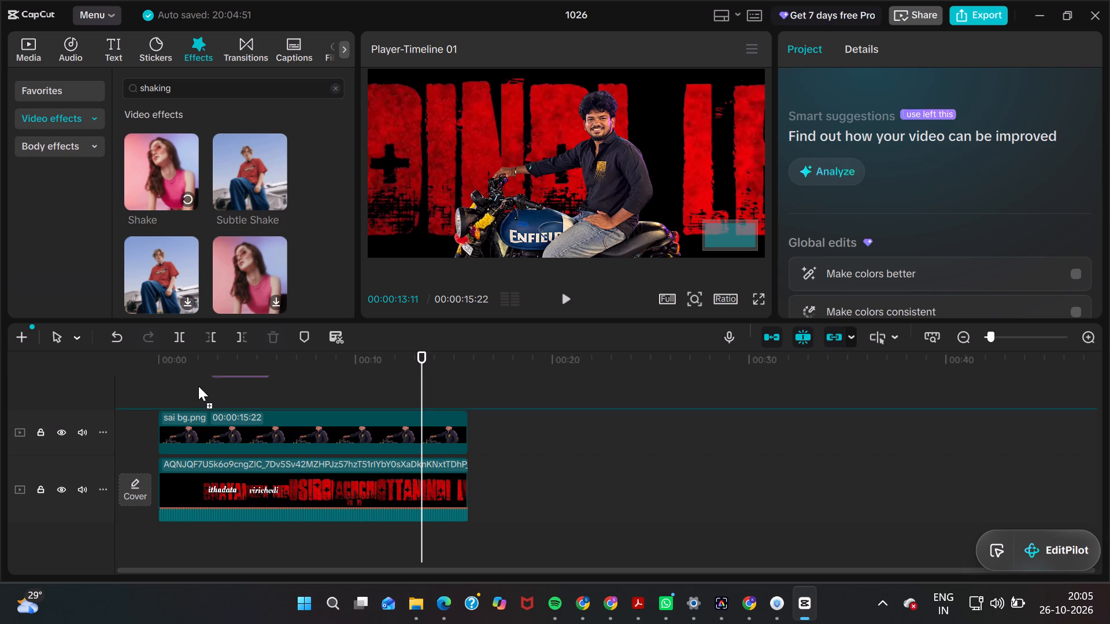
{"action": "left_click_drag", "start_coordinate": [198, 386], "coordinate": [165, 398]}
{"action": "left_click", "coordinate": [164, 410]}
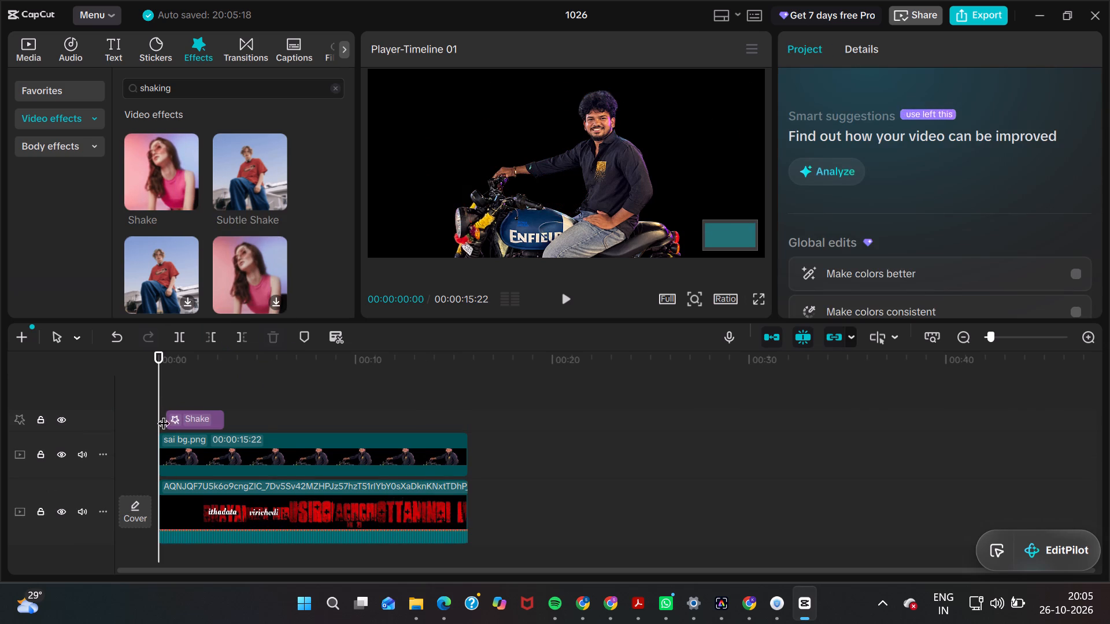
{"action": "left_click", "coordinate": [166, 413]}
{"action": "left_click_drag", "start_coordinate": [166, 413], "coordinate": [156, 413]}
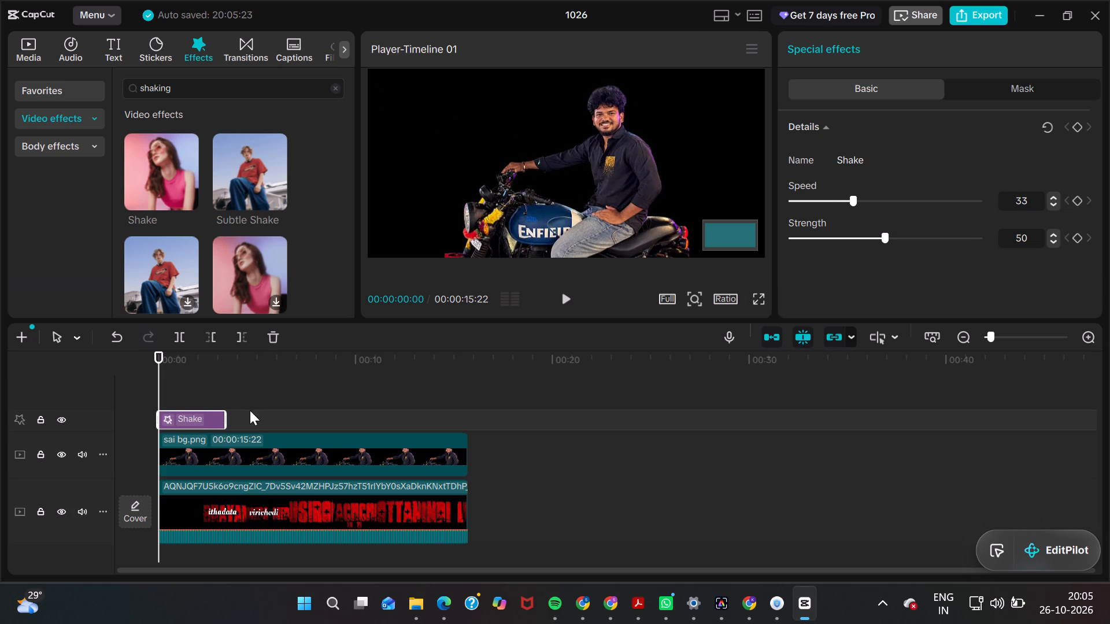
{"action": "left_click_drag", "start_coordinate": [227, 417], "coordinate": [435, 418]}
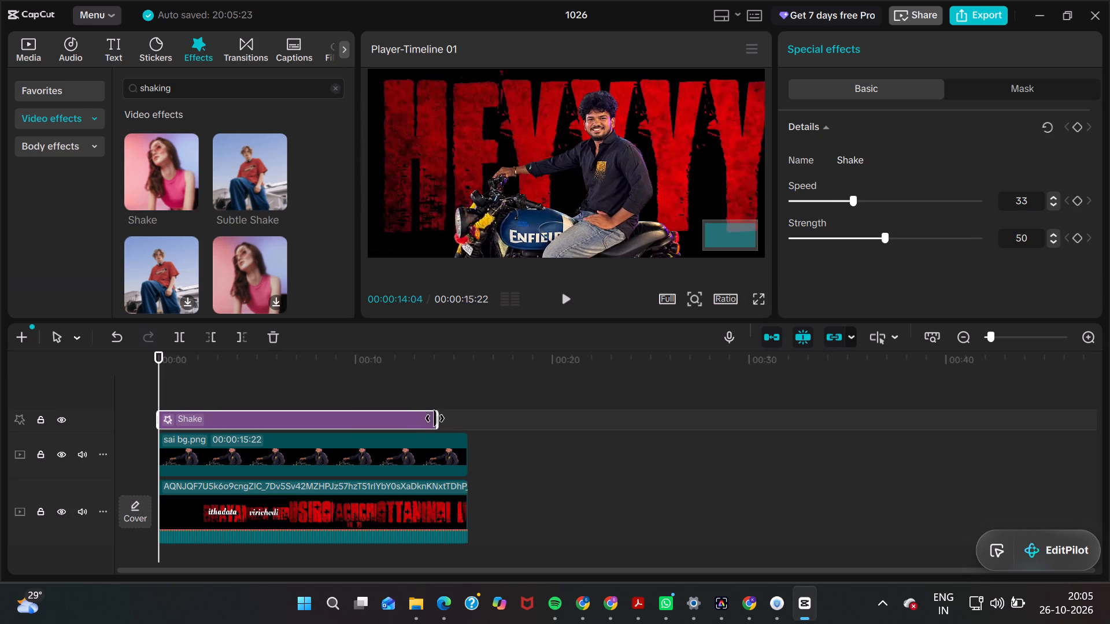
{"action": "left_click_drag", "start_coordinate": [435, 418], "coordinate": [464, 419]}
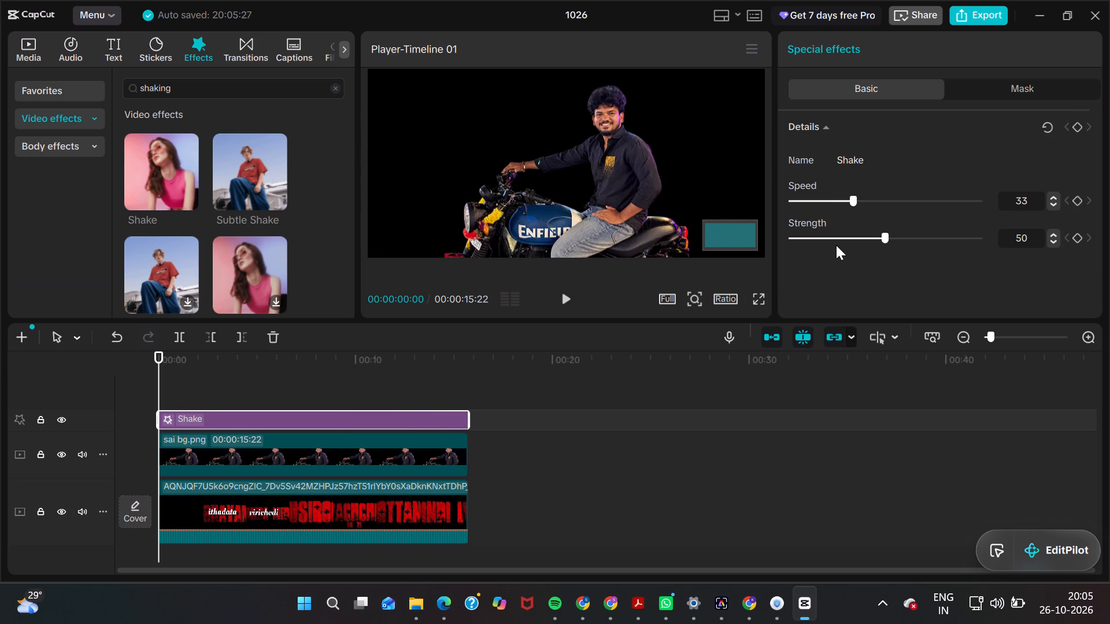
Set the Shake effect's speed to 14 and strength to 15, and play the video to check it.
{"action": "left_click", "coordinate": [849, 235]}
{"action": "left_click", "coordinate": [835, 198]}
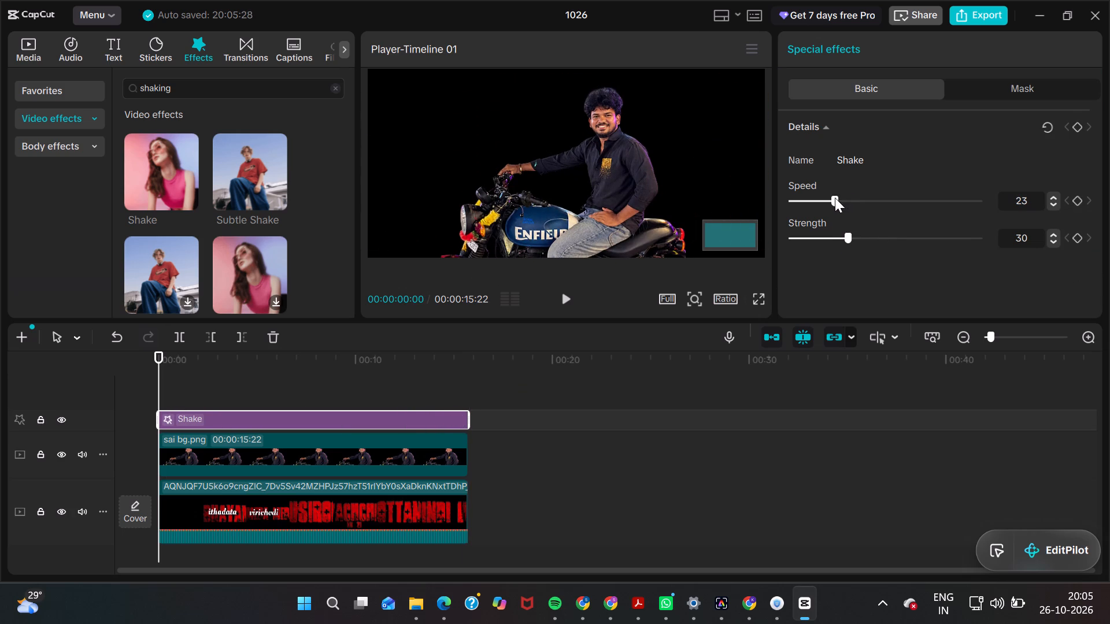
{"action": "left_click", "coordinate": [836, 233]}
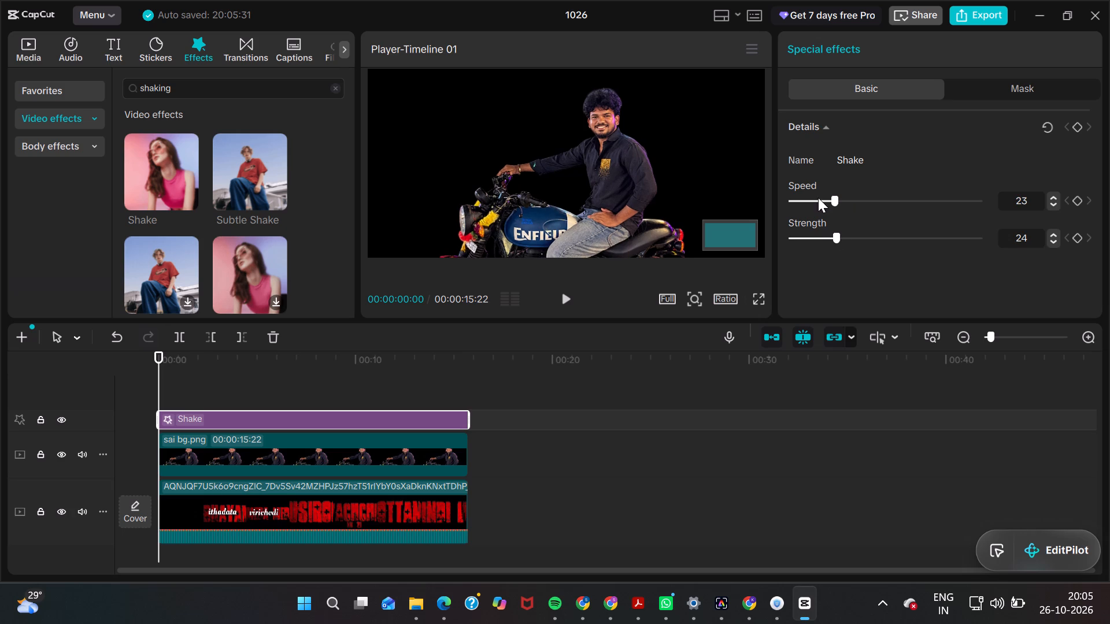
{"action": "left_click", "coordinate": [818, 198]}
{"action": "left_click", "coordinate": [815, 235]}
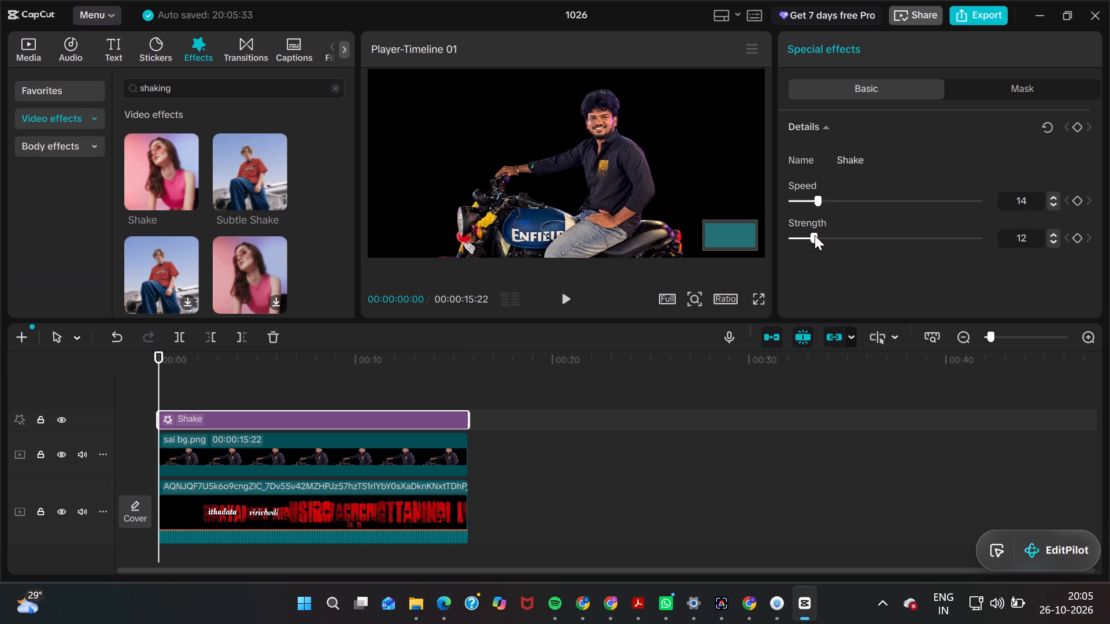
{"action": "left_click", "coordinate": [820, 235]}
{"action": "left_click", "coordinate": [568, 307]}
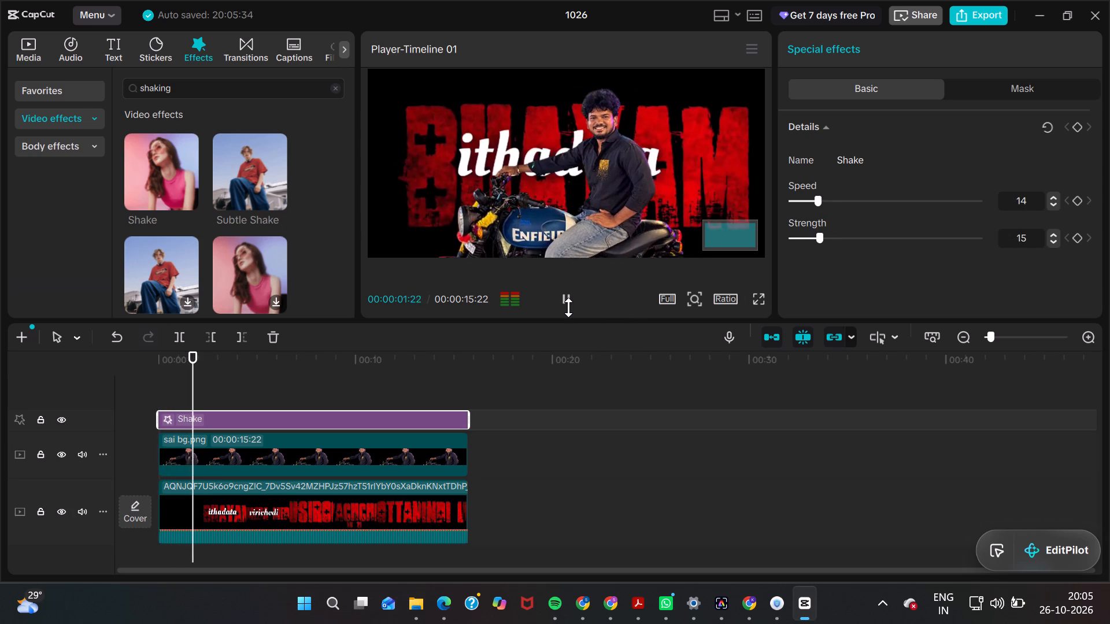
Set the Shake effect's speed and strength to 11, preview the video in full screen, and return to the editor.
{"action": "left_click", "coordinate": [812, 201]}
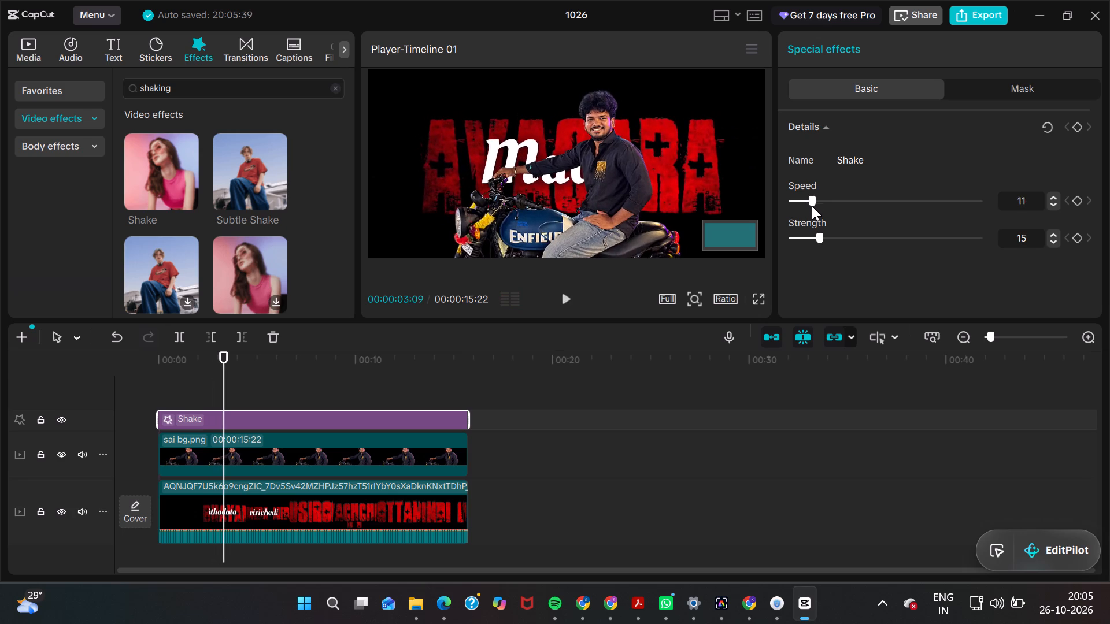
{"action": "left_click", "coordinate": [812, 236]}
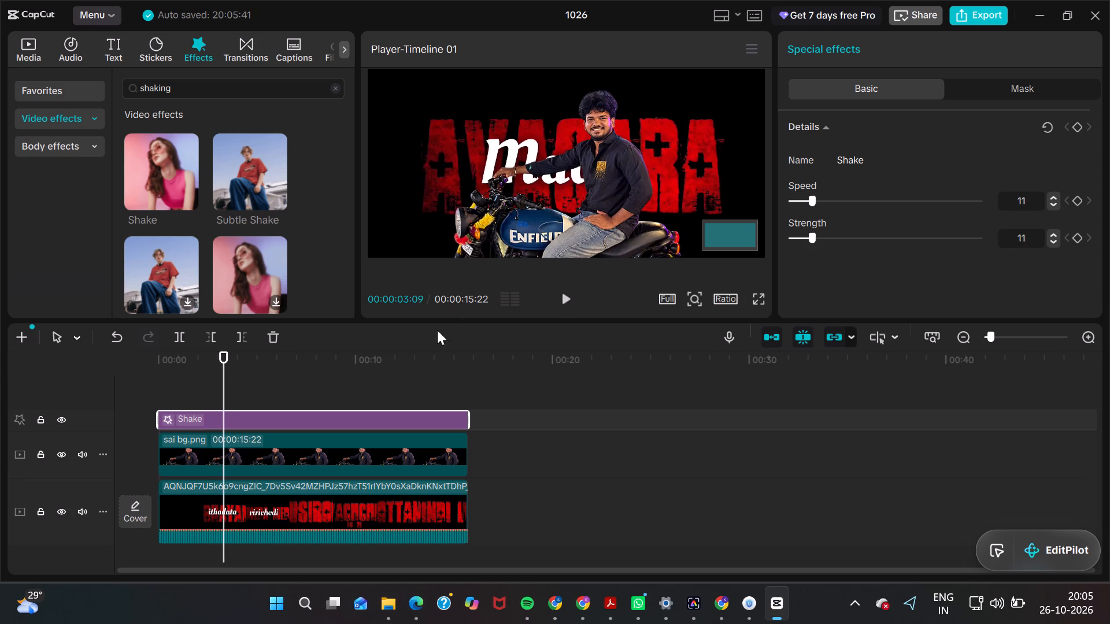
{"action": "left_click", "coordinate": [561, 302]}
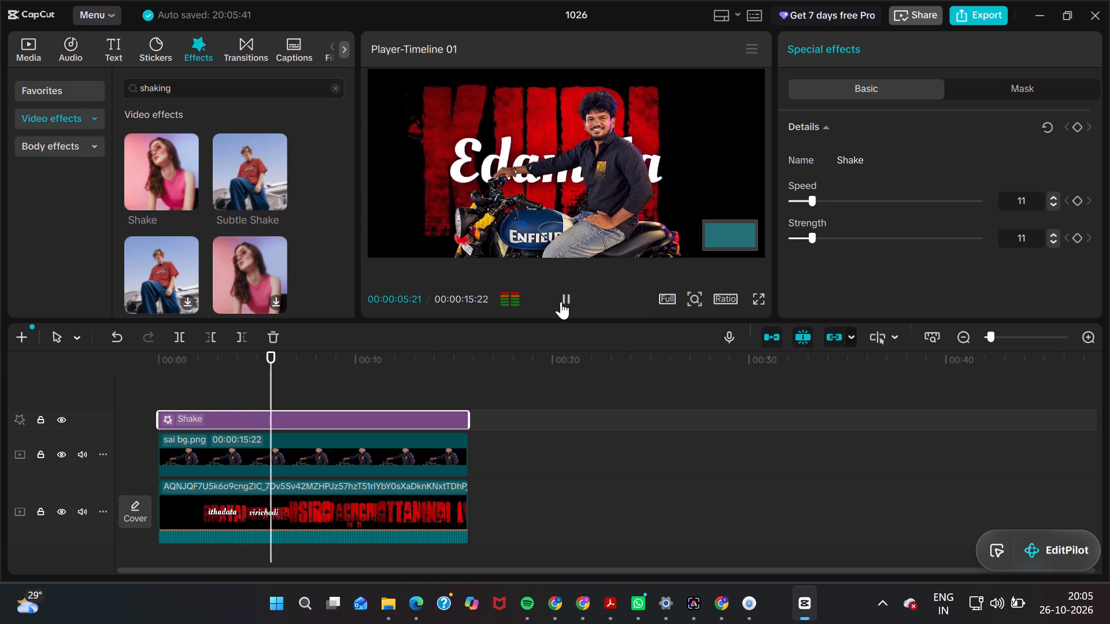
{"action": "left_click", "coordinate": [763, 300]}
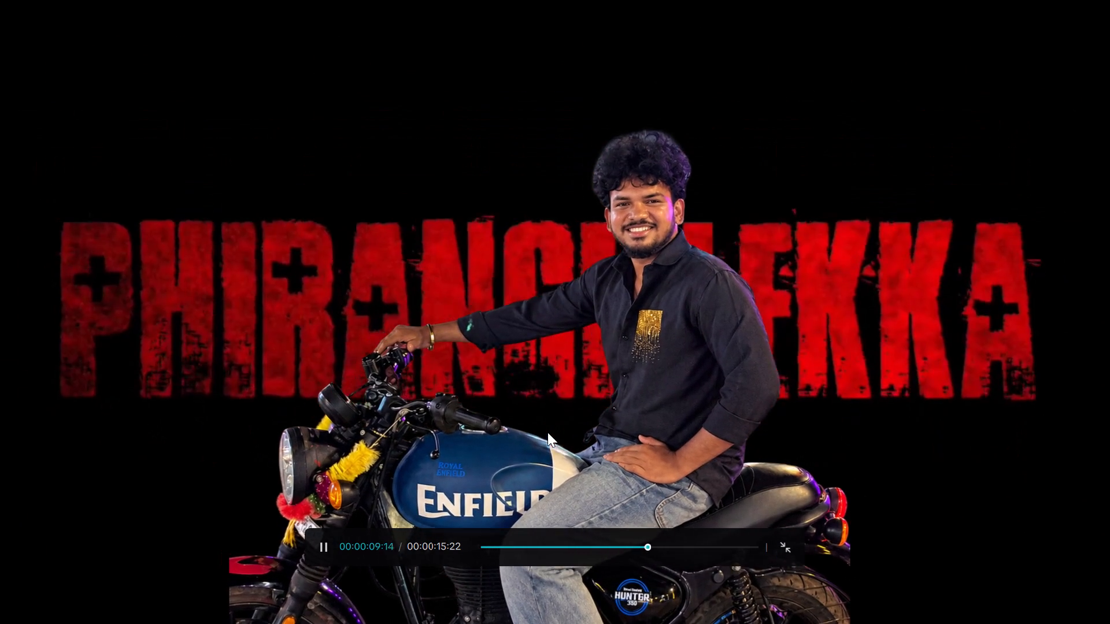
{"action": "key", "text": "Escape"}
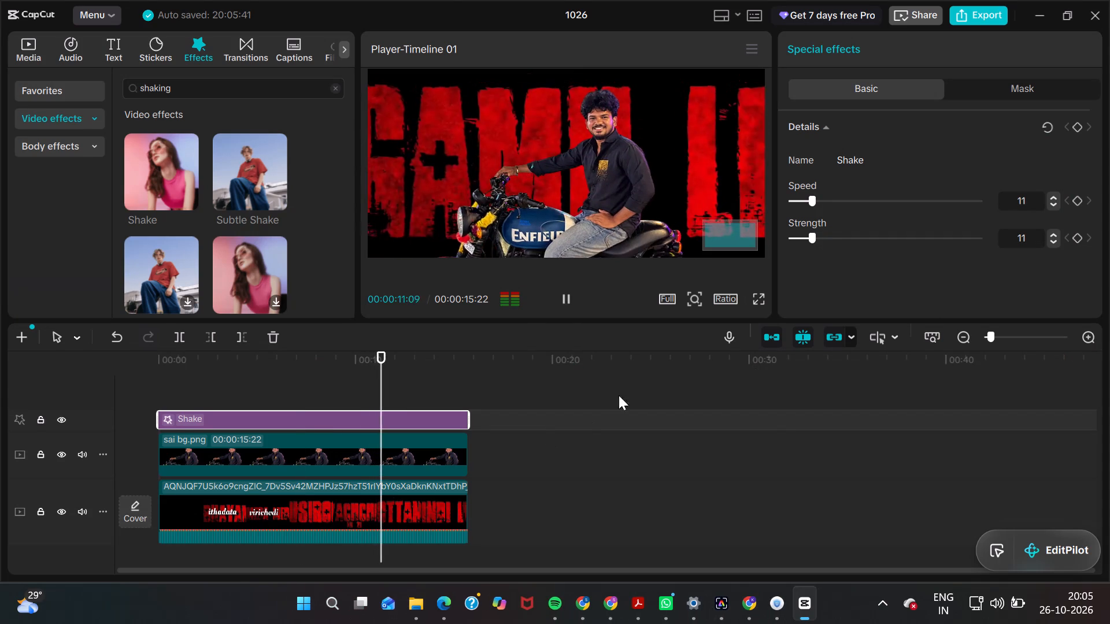
Set the Shake effect's strength and speed to 10, and play the video from the beginning to check it.
{"action": "left_click", "coordinate": [1051, 240]}
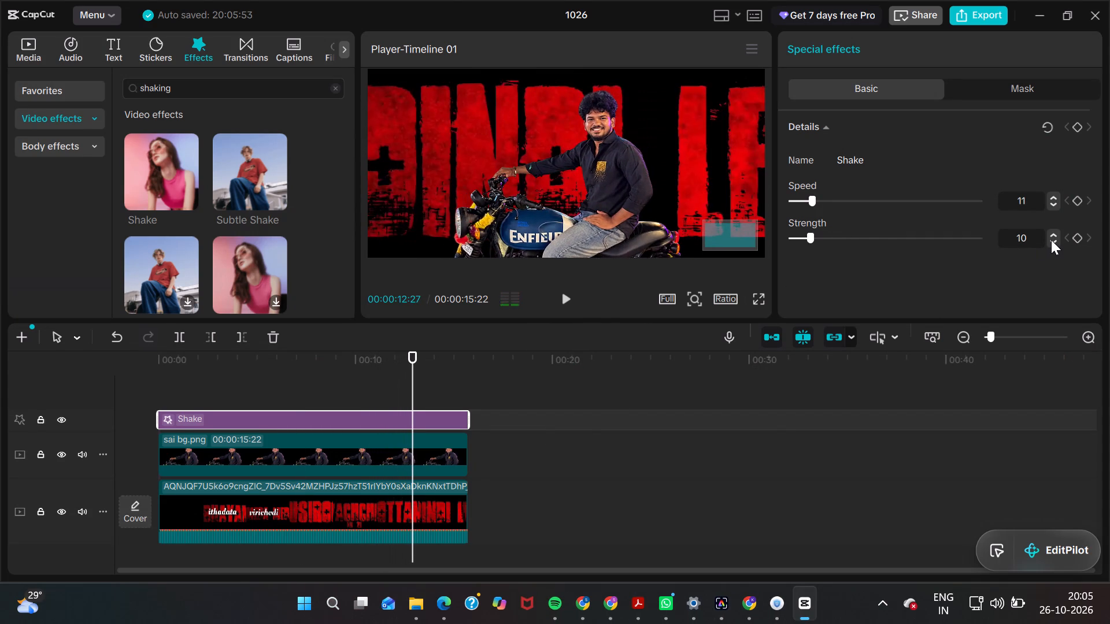
{"action": "left_click", "coordinate": [1053, 203]}
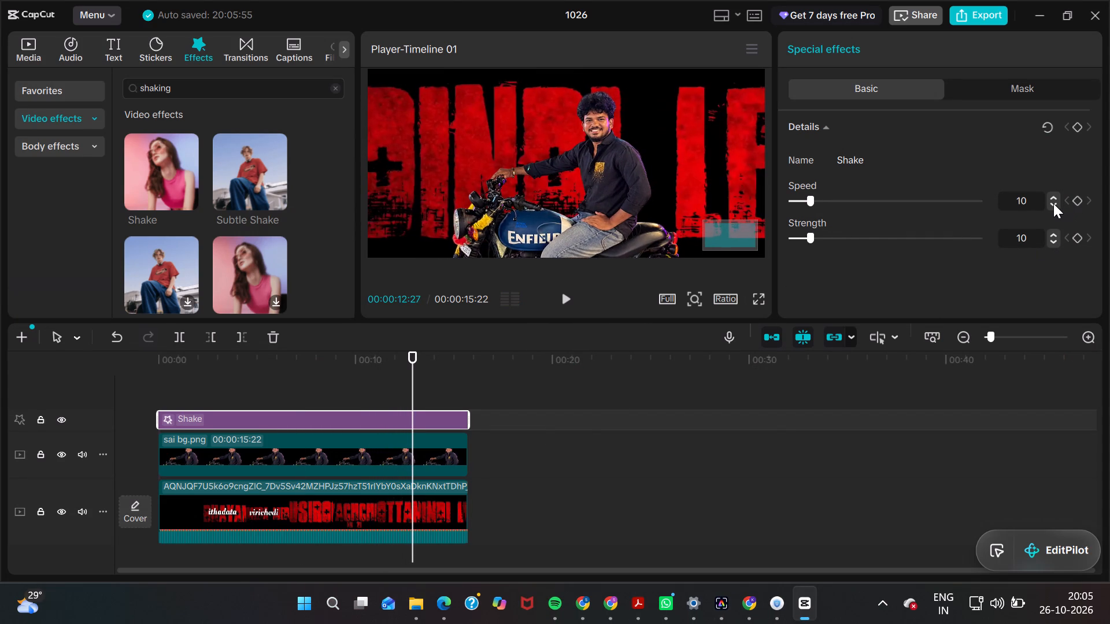
{"action": "left_click_drag", "start_coordinate": [413, 376], "coordinate": [116, 374]}
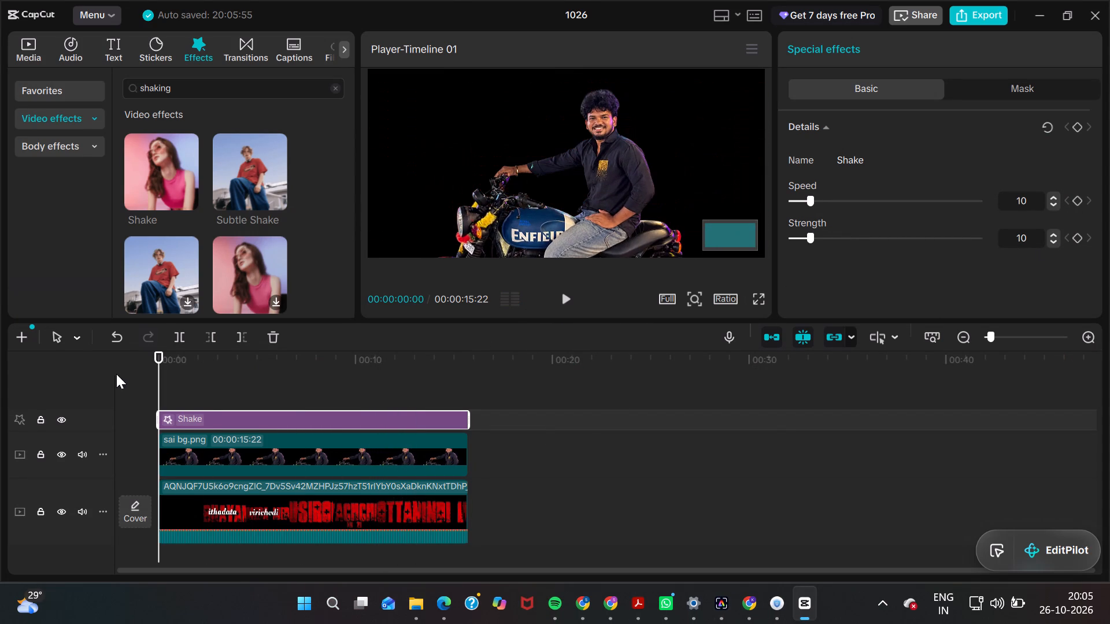
{"action": "left_click", "coordinate": [567, 309]}
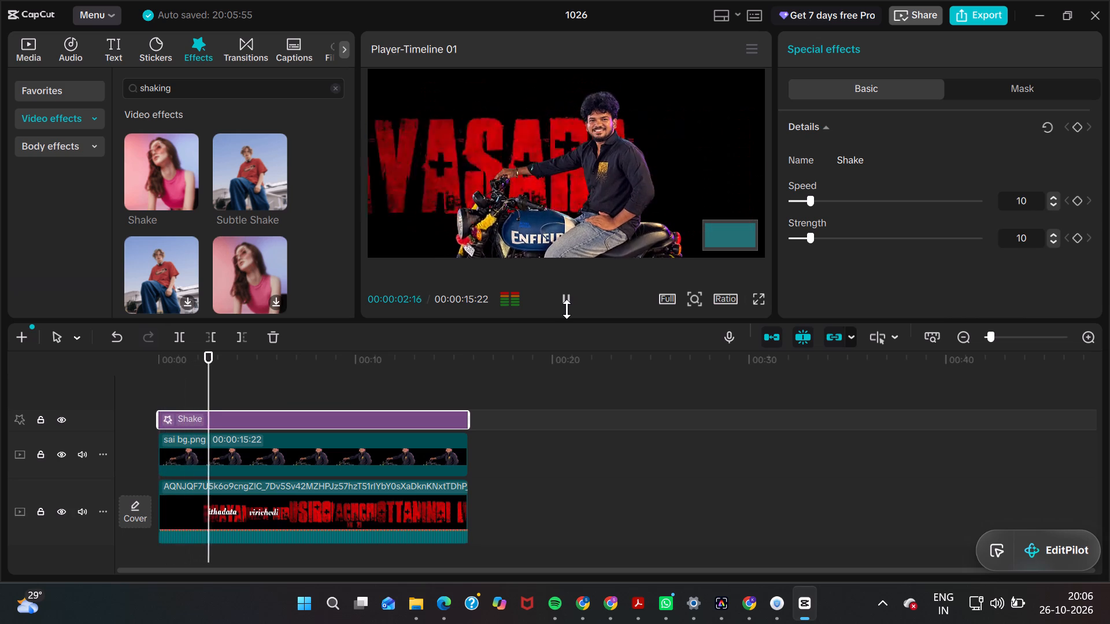
{"action": "left_click", "coordinate": [567, 309]}
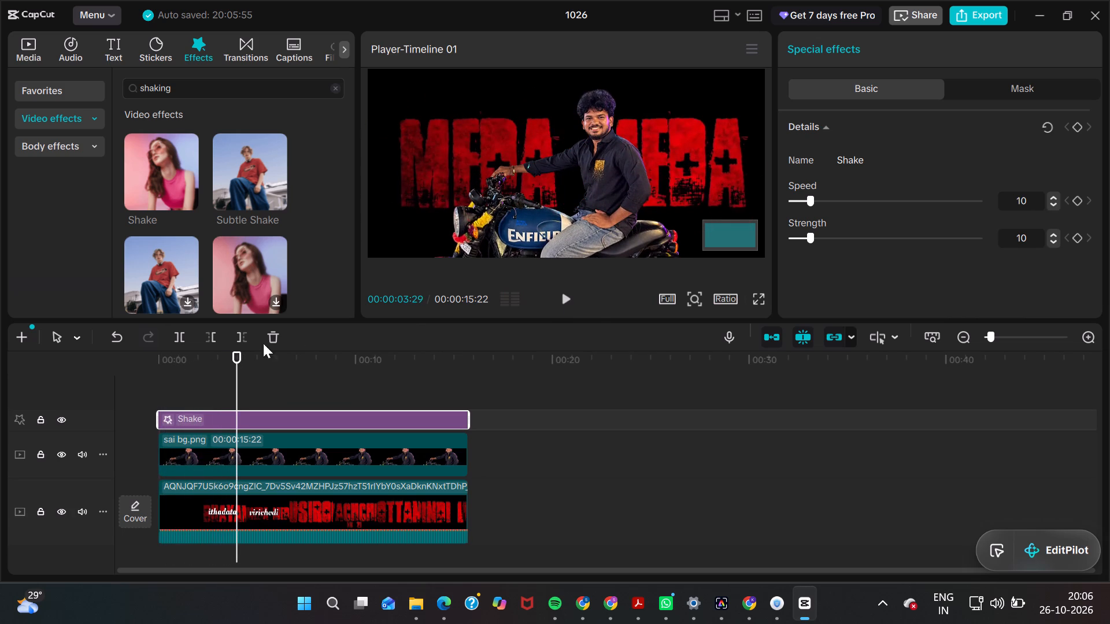
Add a Transform keyframe to the sai bg.png clip at the timeline start and move the photo below the frame, about X -210, Y -1513.
{"action": "left_click_drag", "start_coordinate": [237, 366], "coordinate": [139, 356]}
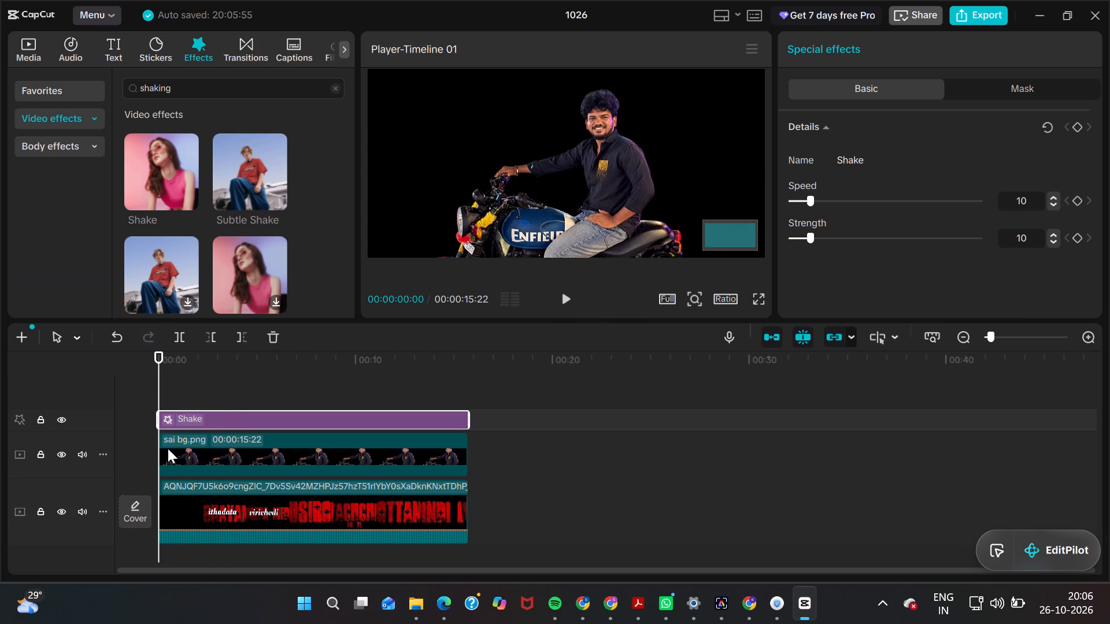
{"action": "left_click", "coordinate": [168, 448]}
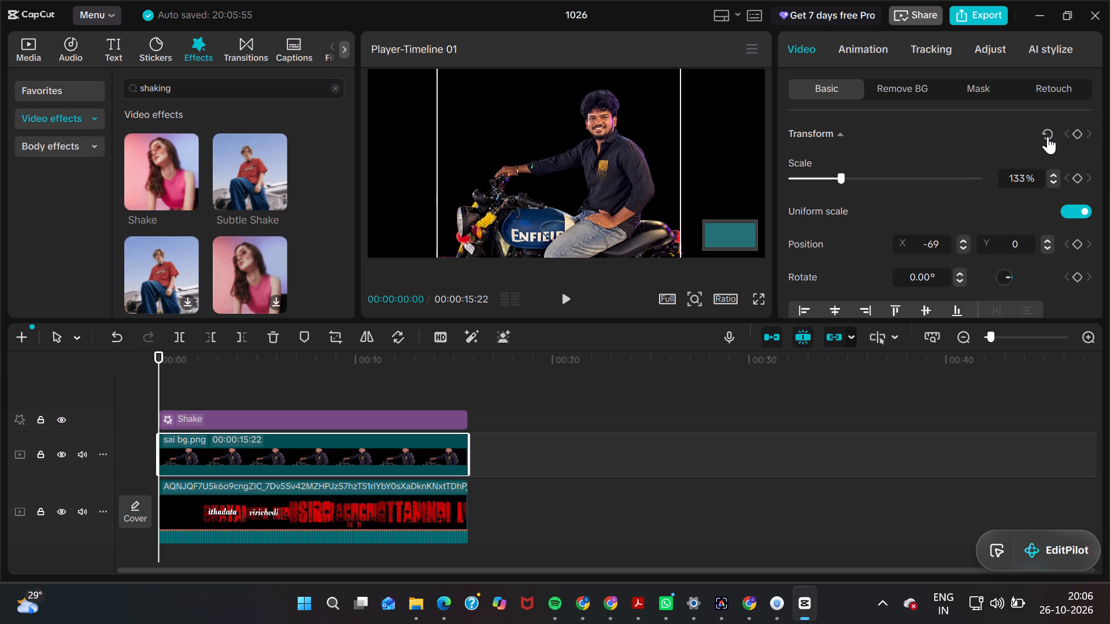
{"action": "left_click", "coordinate": [1076, 138]}
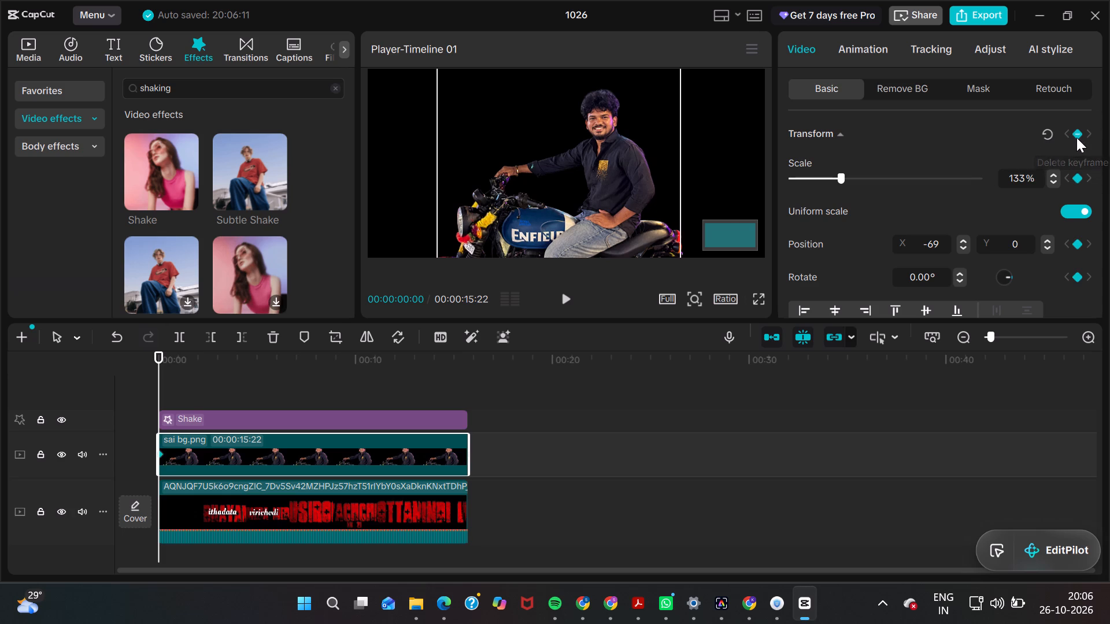
{"action": "left_click_drag", "start_coordinate": [624, 177], "coordinate": [609, 313]}
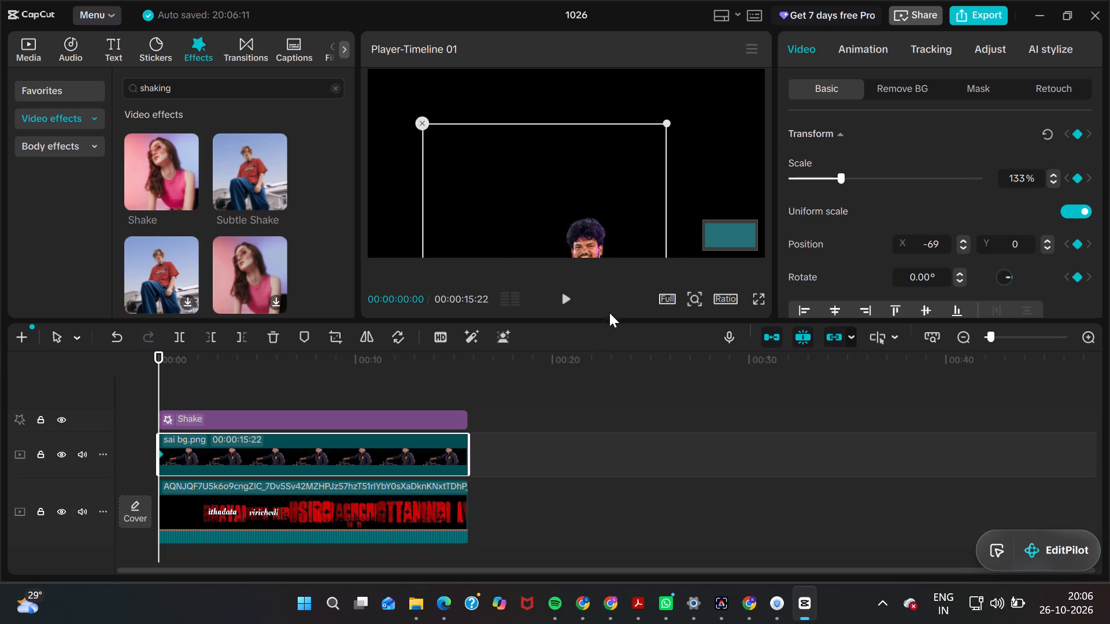
{"action": "left_click_drag", "start_coordinate": [609, 313], "coordinate": [608, 348]}
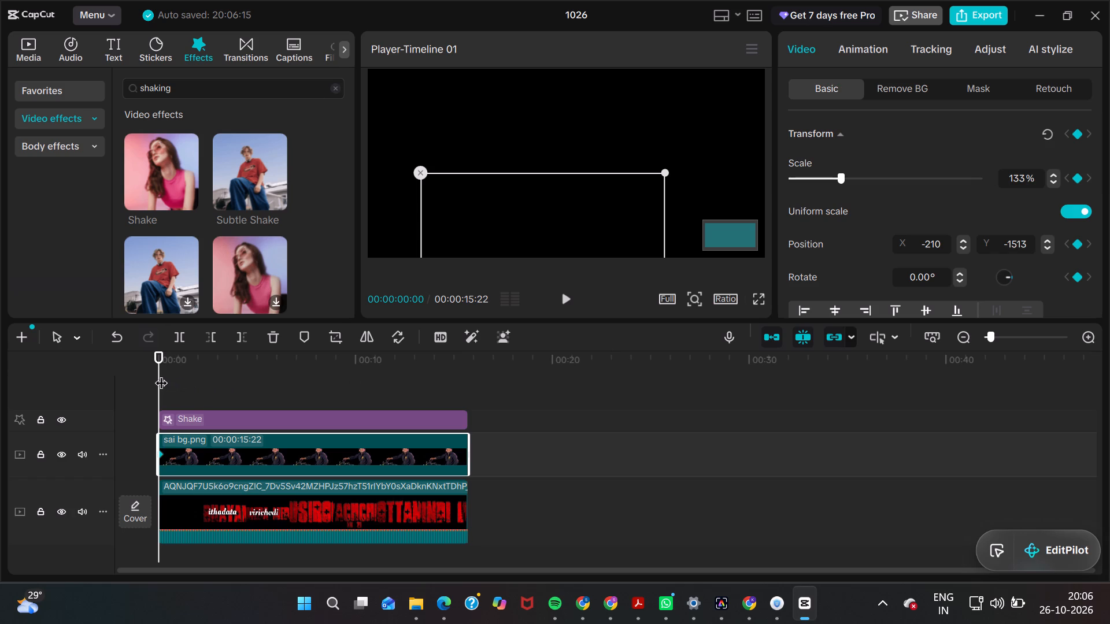
At 00:00:00:09, move the sai bg.png photo back up into the frame, at about X -291, Y 0.
{"action": "left_click_drag", "start_coordinate": [156, 374], "coordinate": [157, 374]}
{"action": "left_click_drag", "start_coordinate": [157, 374], "coordinate": [162, 374]}
{"action": "left_click_drag", "start_coordinate": [162, 374], "coordinate": [165, 374]}
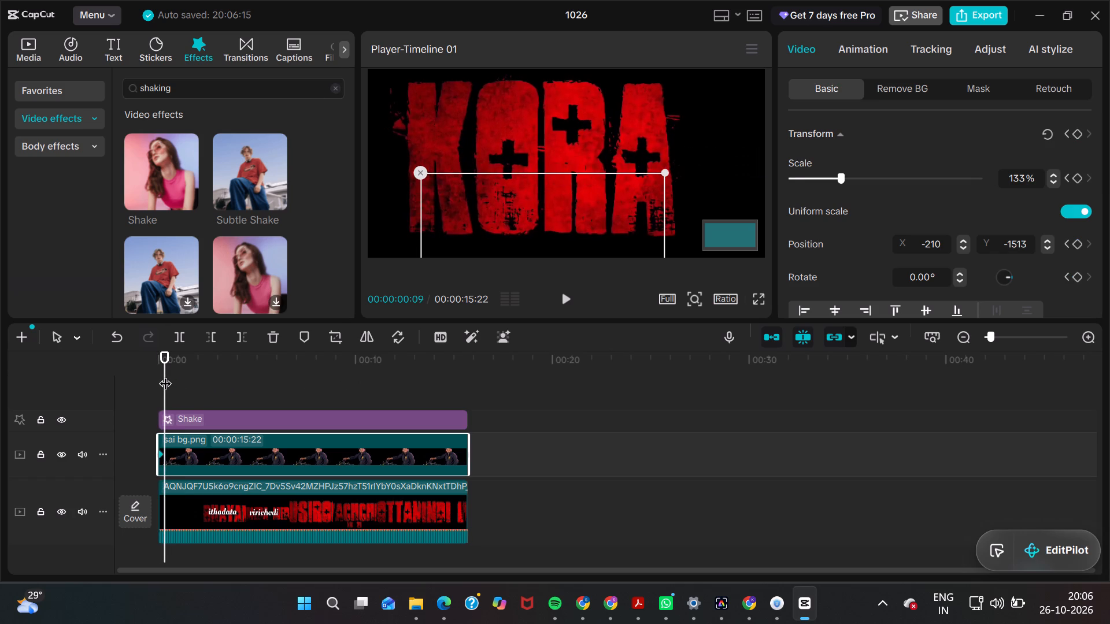
{"action": "left_click_drag", "start_coordinate": [502, 220], "coordinate": [506, 92]}
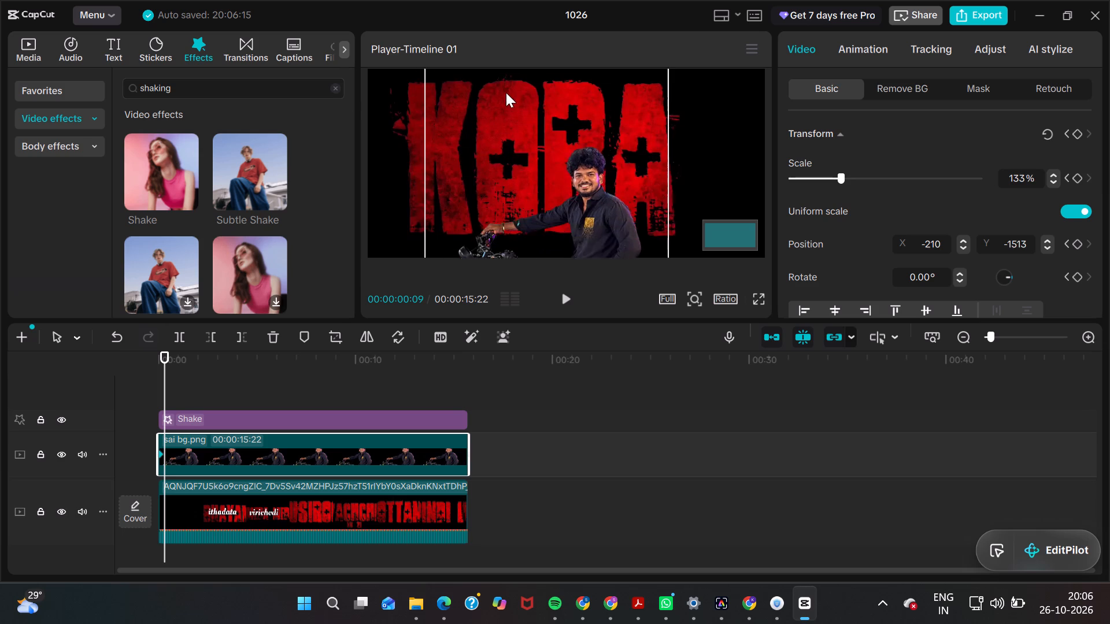
{"action": "left_click_drag", "start_coordinate": [506, 92], "coordinate": [498, 93]}
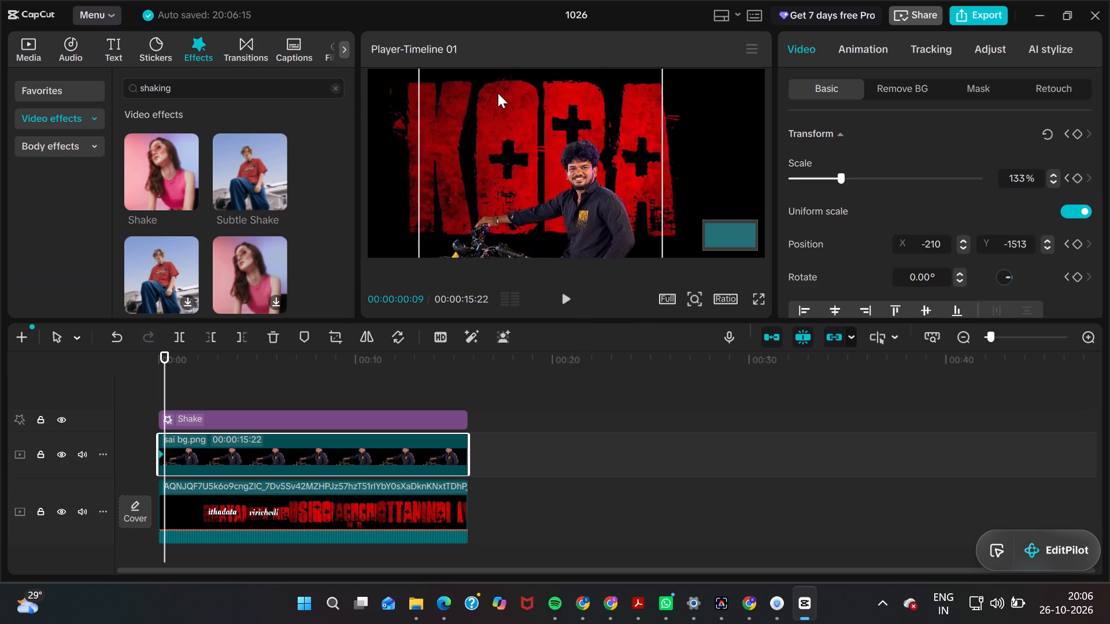
{"action": "left_click_drag", "start_coordinate": [498, 93], "coordinate": [501, 65]}
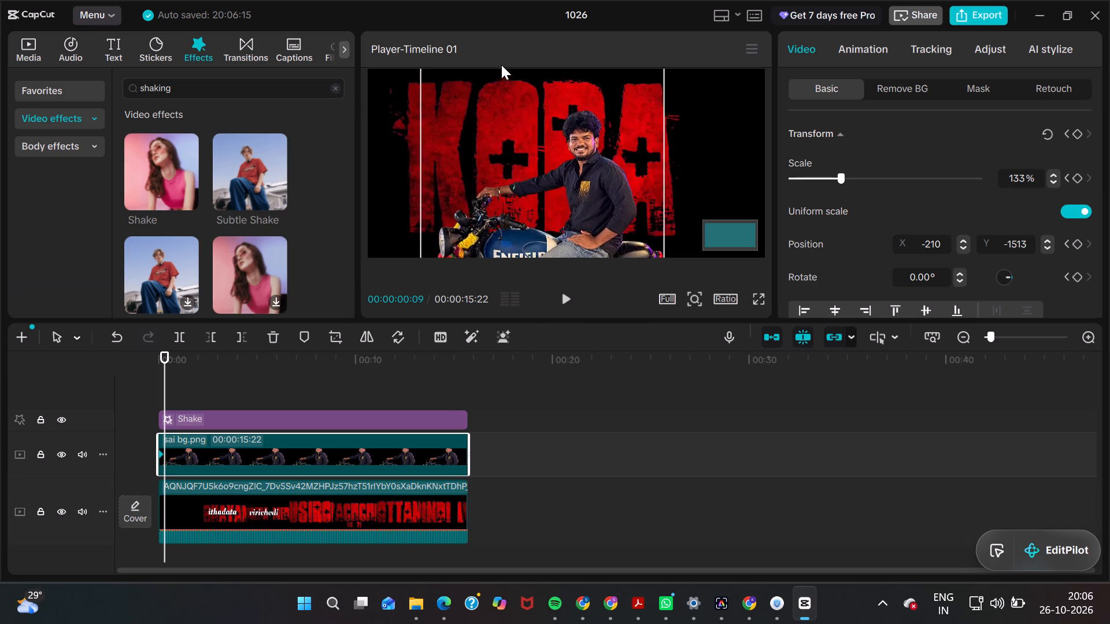
{"action": "left_click_drag", "start_coordinate": [501, 65], "coordinate": [492, 54]}
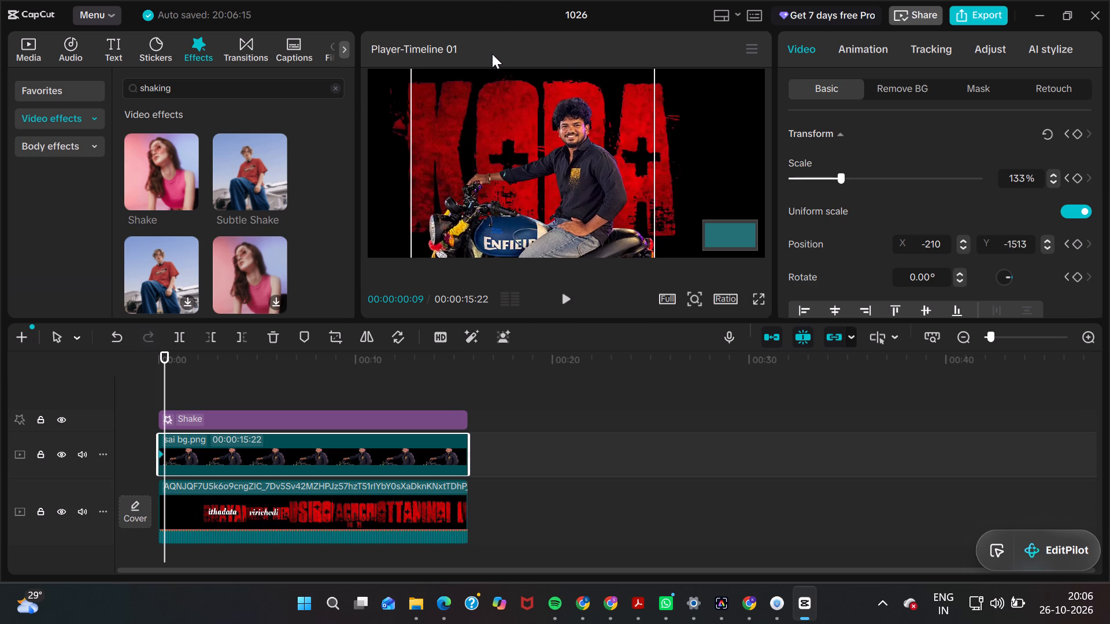
{"action": "left_click_drag", "start_coordinate": [492, 54], "coordinate": [493, 49]}
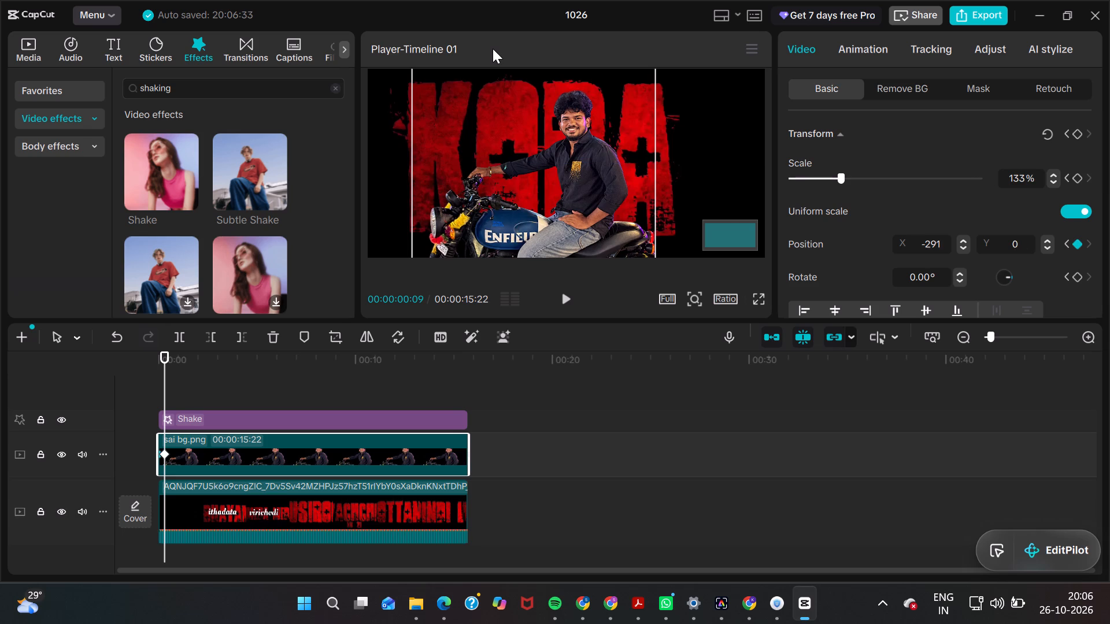
Play the video in full screen from the beginning to check the photo's entrance animation, and return to the editor.
{"action": "left_click_drag", "start_coordinate": [166, 368], "coordinate": [127, 355]}
{"action": "left_click", "coordinate": [564, 296]}
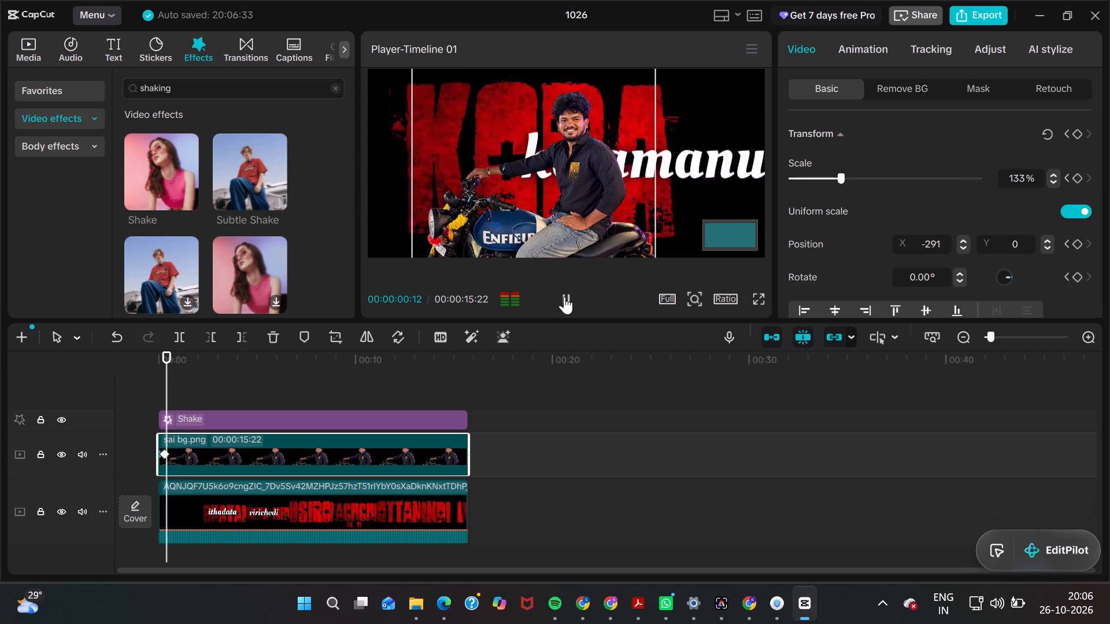
{"action": "left_click", "coordinate": [759, 298]}
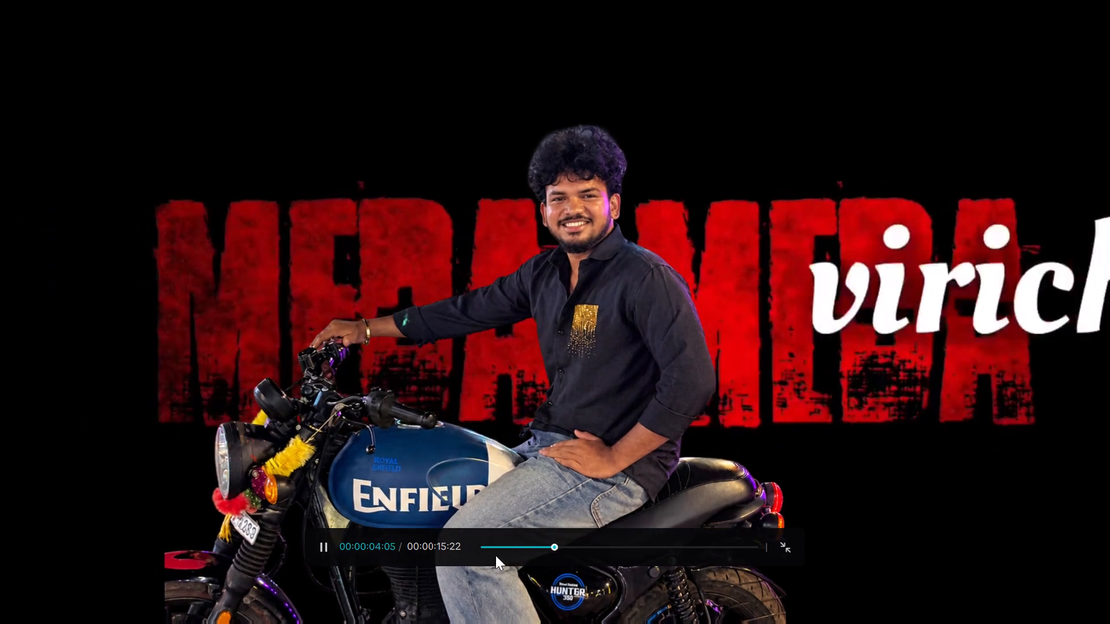
{"action": "left_click", "coordinate": [479, 547]}
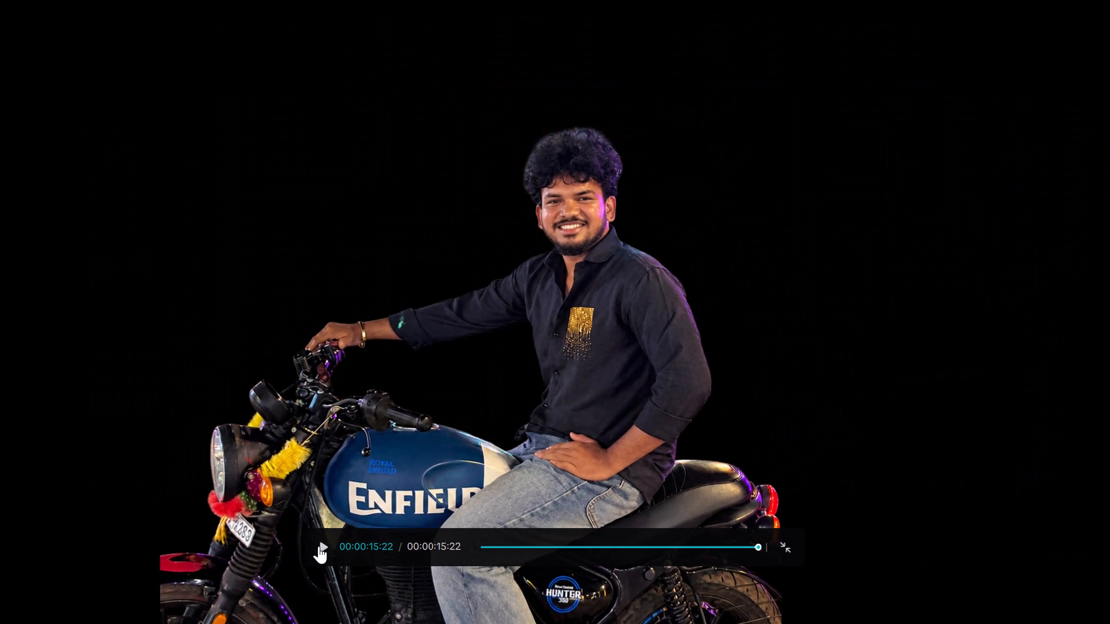
{"action": "left_click", "coordinate": [319, 546]}
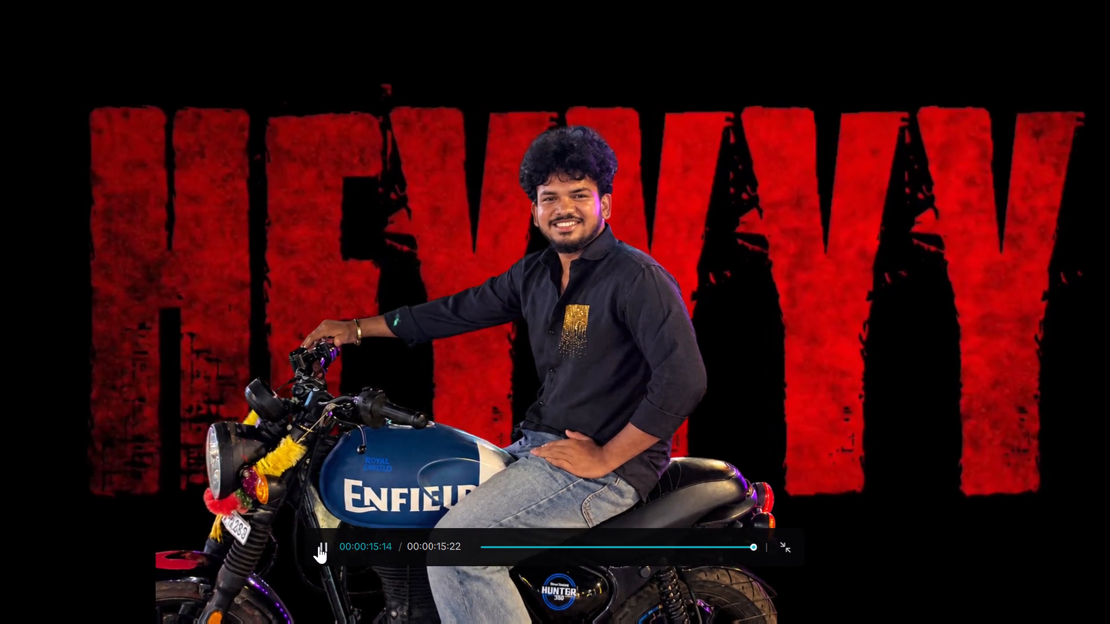
{"action": "left_click", "coordinate": [319, 546]}
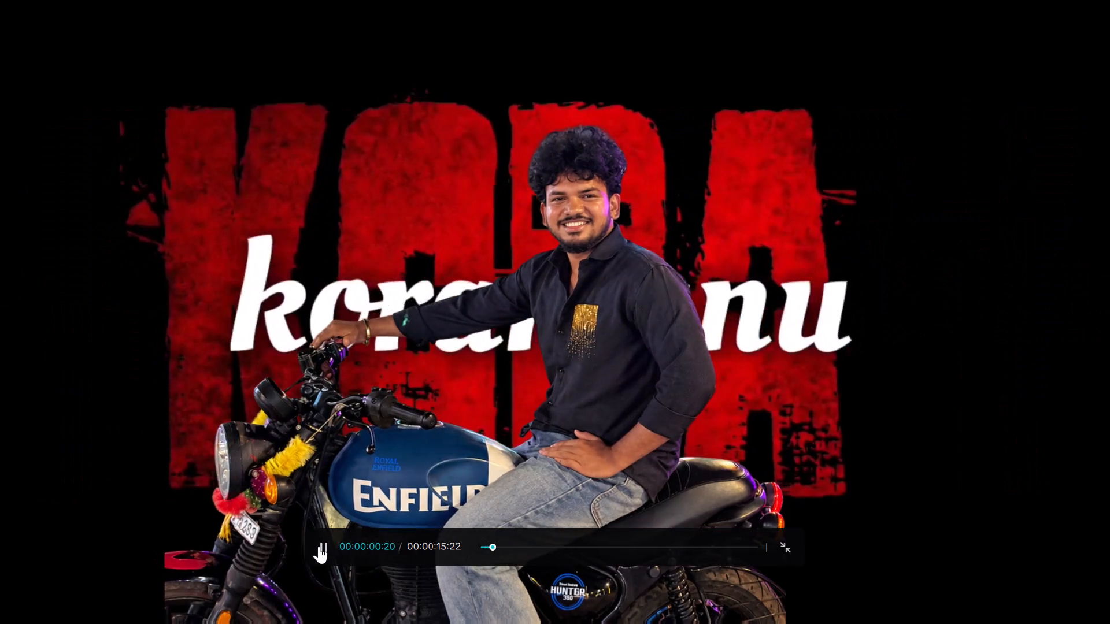
{"action": "key", "text": "Escape"}
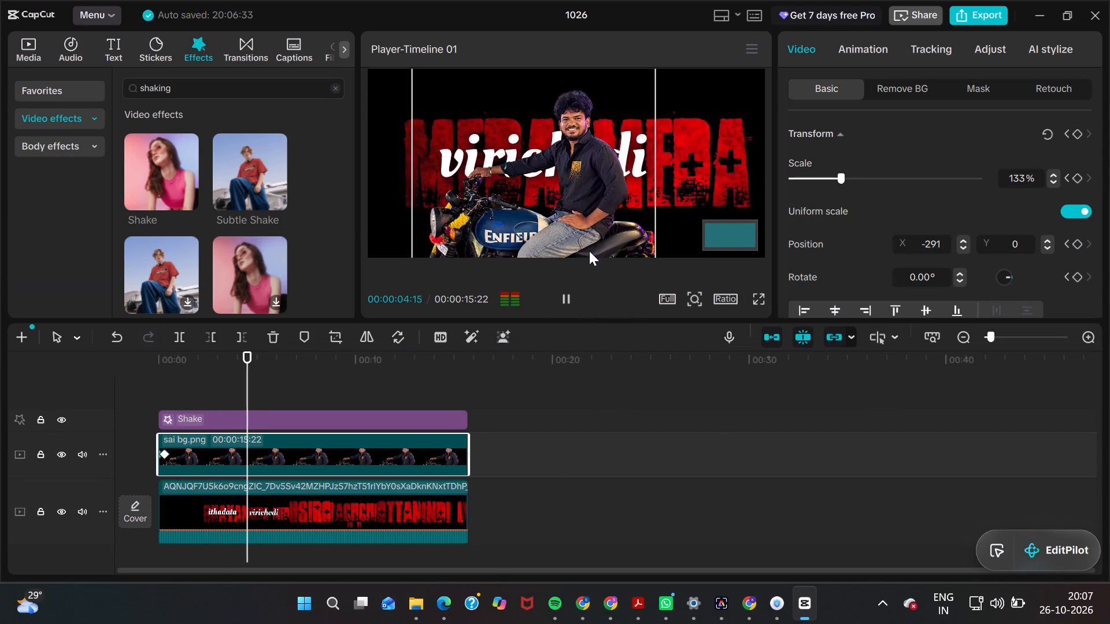
Pause at 00:00:05:04, reposition the sai bg.png photo to about X -256, Y 0 there, and resume playback.
{"action": "left_click", "coordinate": [556, 217]}
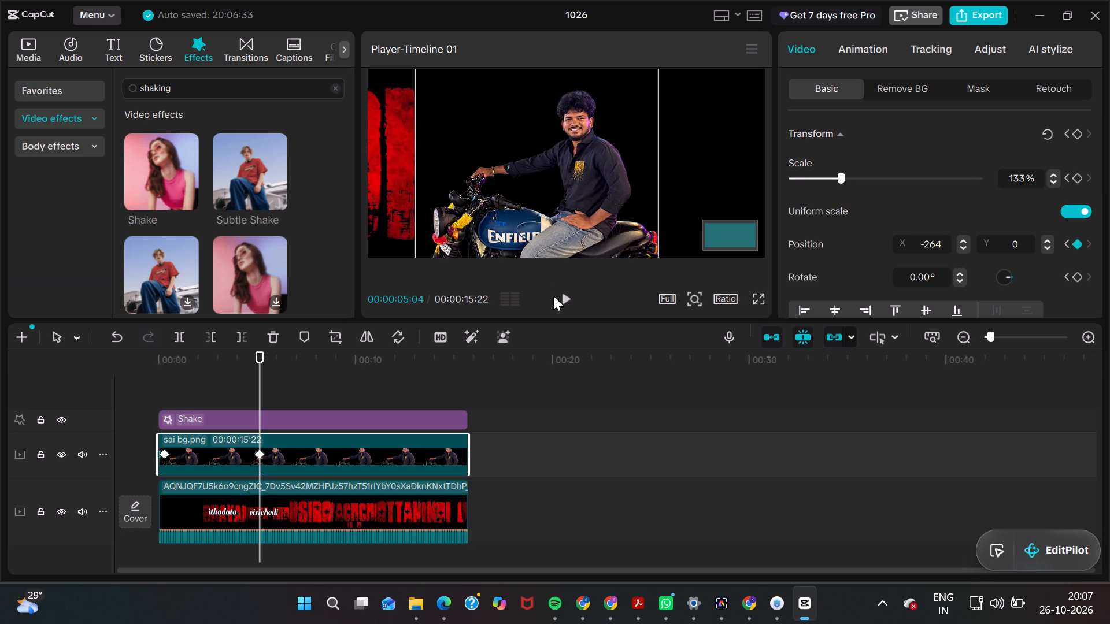
{"action": "left_click_drag", "start_coordinate": [561, 215], "coordinate": [562, 229]}
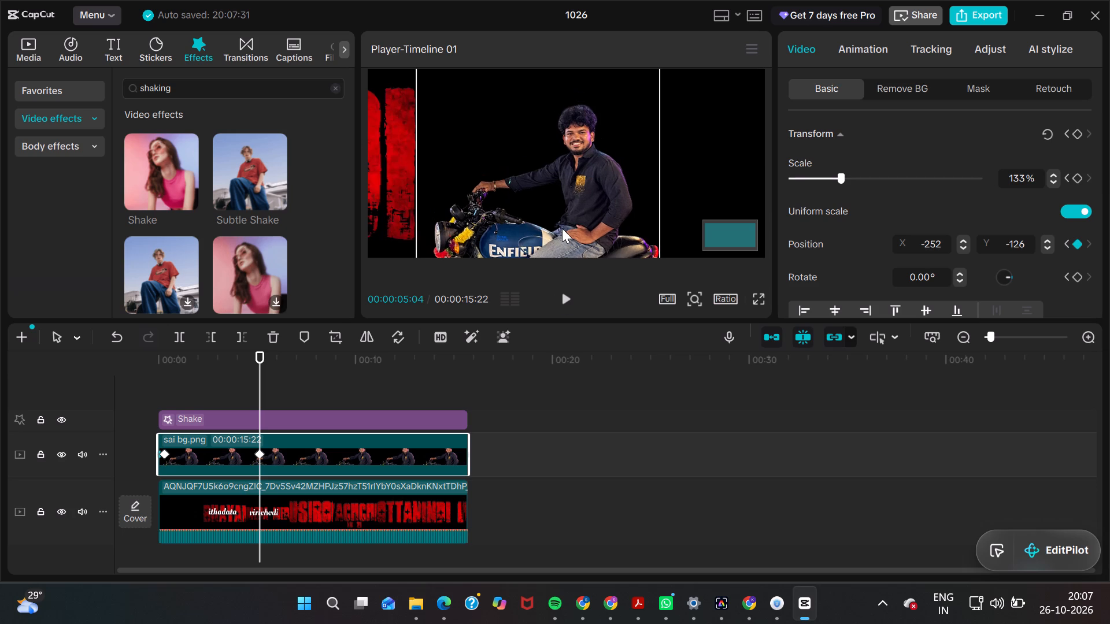
{"action": "left_click_drag", "start_coordinate": [562, 228], "coordinate": [561, 217]}
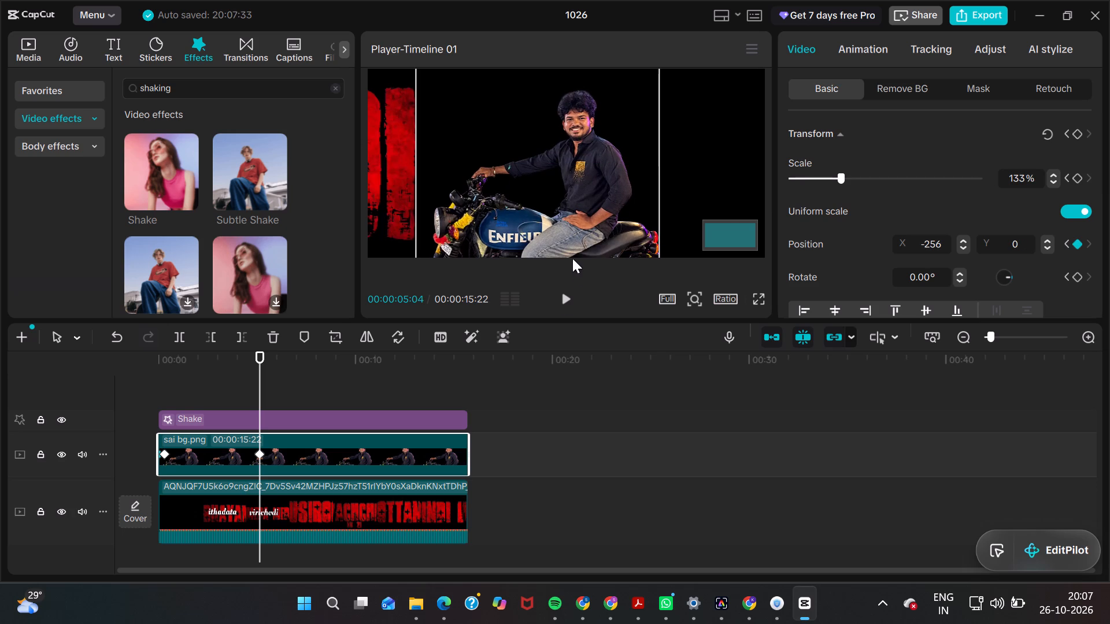
{"action": "left_click", "coordinate": [565, 292]}
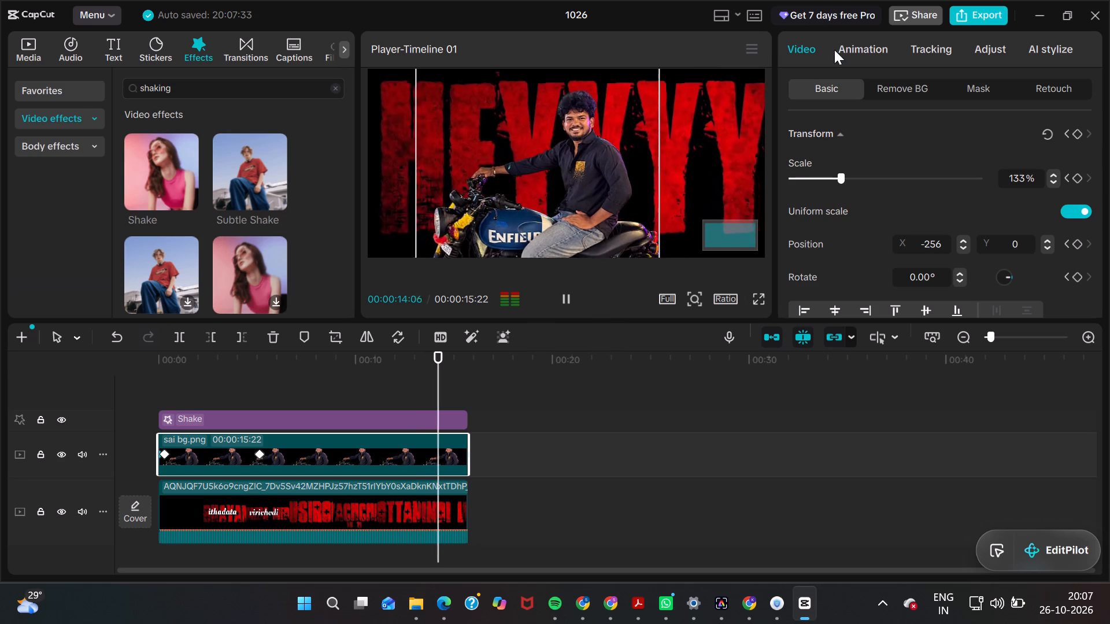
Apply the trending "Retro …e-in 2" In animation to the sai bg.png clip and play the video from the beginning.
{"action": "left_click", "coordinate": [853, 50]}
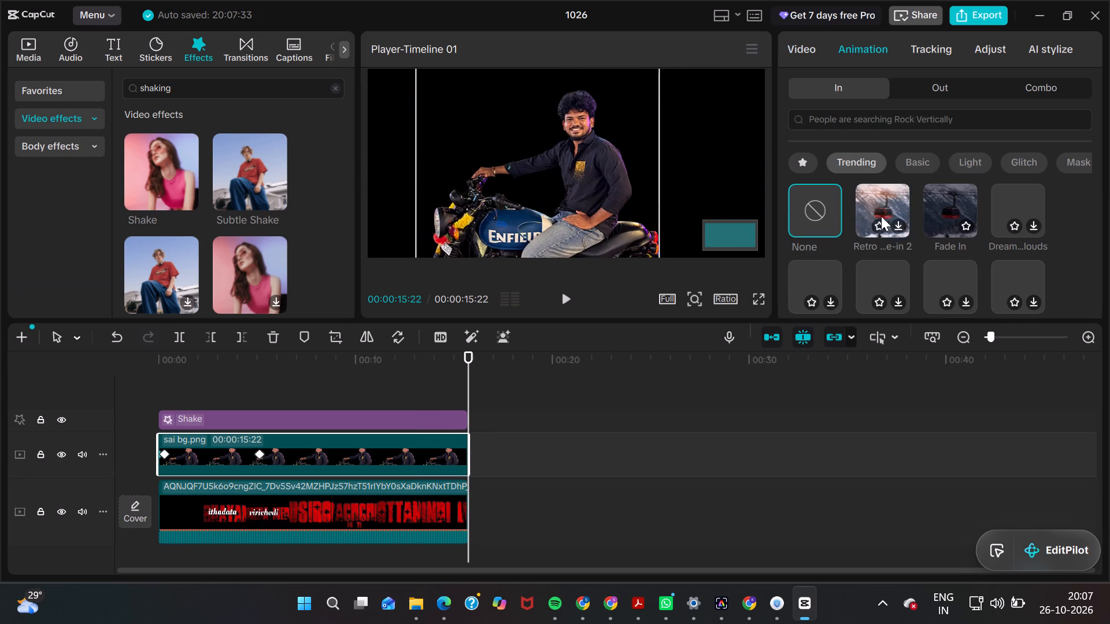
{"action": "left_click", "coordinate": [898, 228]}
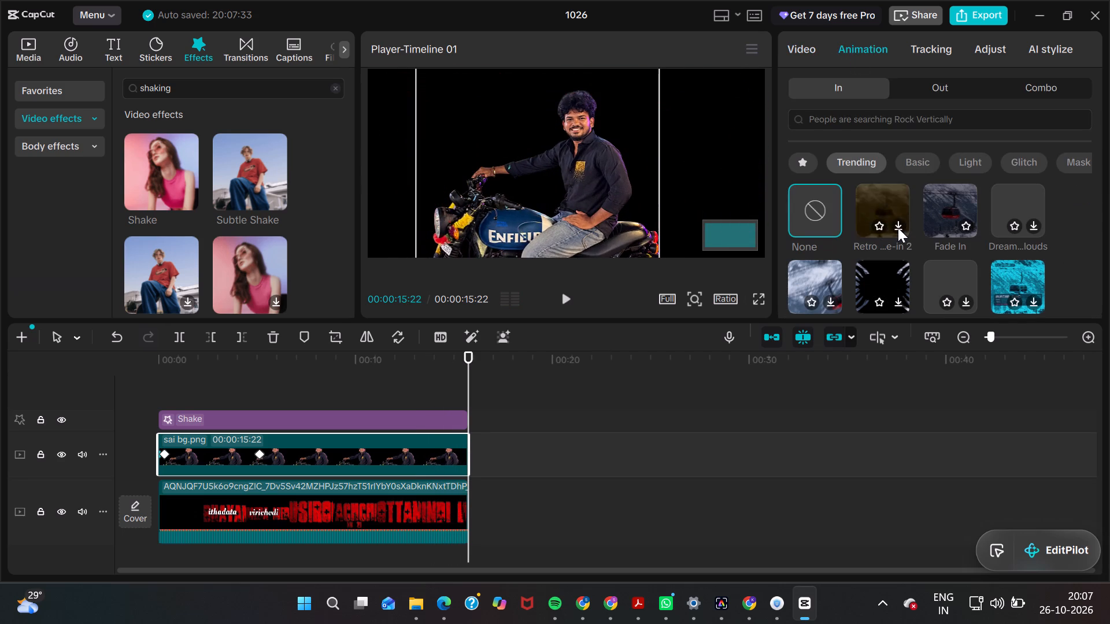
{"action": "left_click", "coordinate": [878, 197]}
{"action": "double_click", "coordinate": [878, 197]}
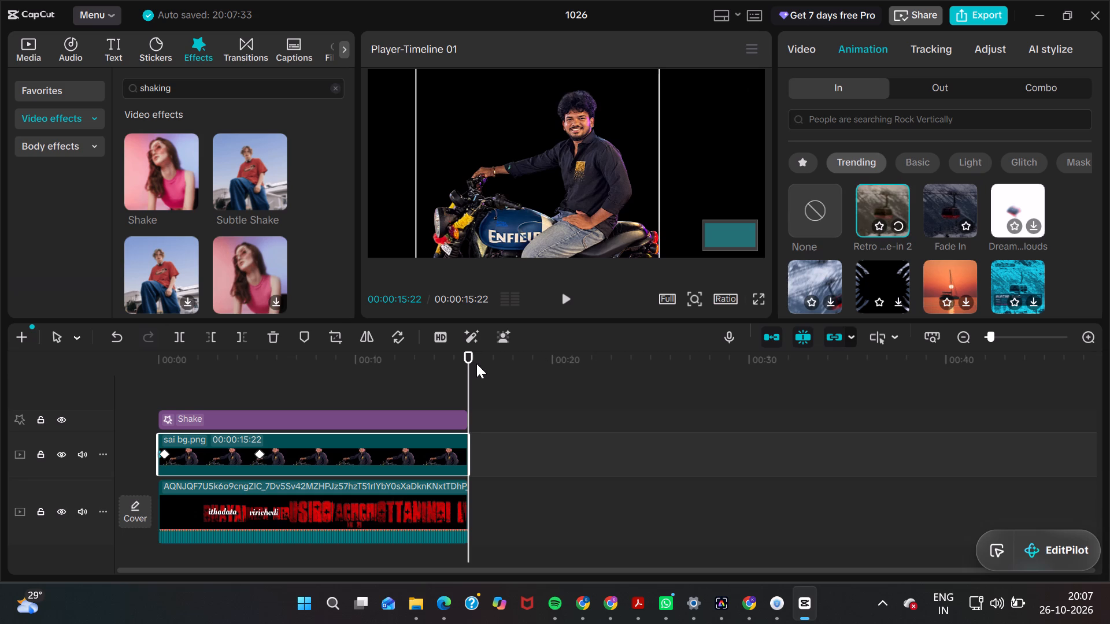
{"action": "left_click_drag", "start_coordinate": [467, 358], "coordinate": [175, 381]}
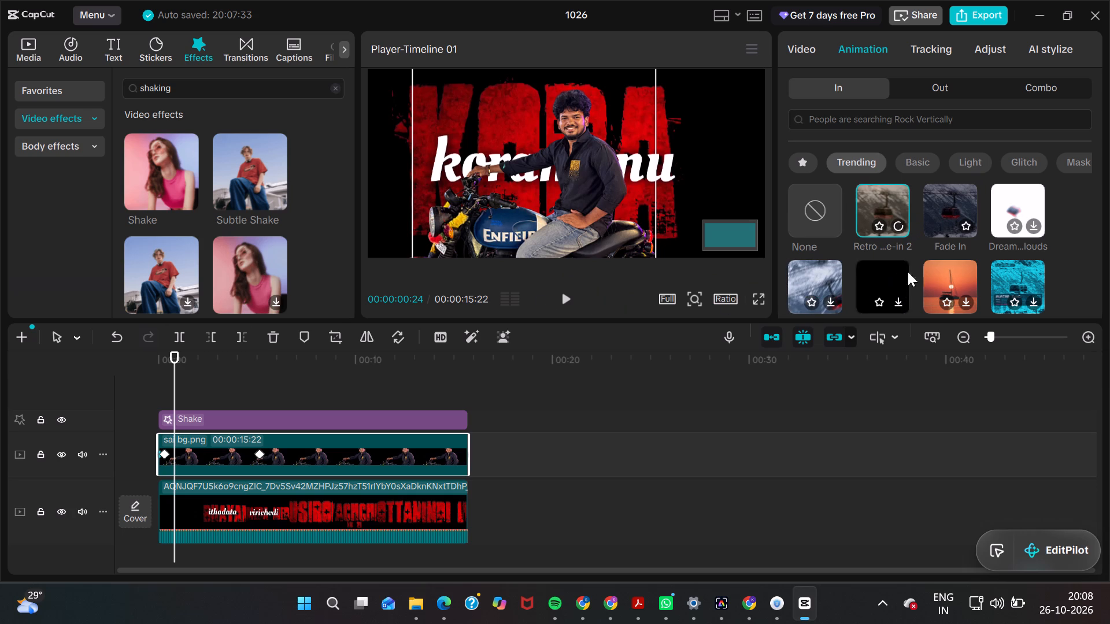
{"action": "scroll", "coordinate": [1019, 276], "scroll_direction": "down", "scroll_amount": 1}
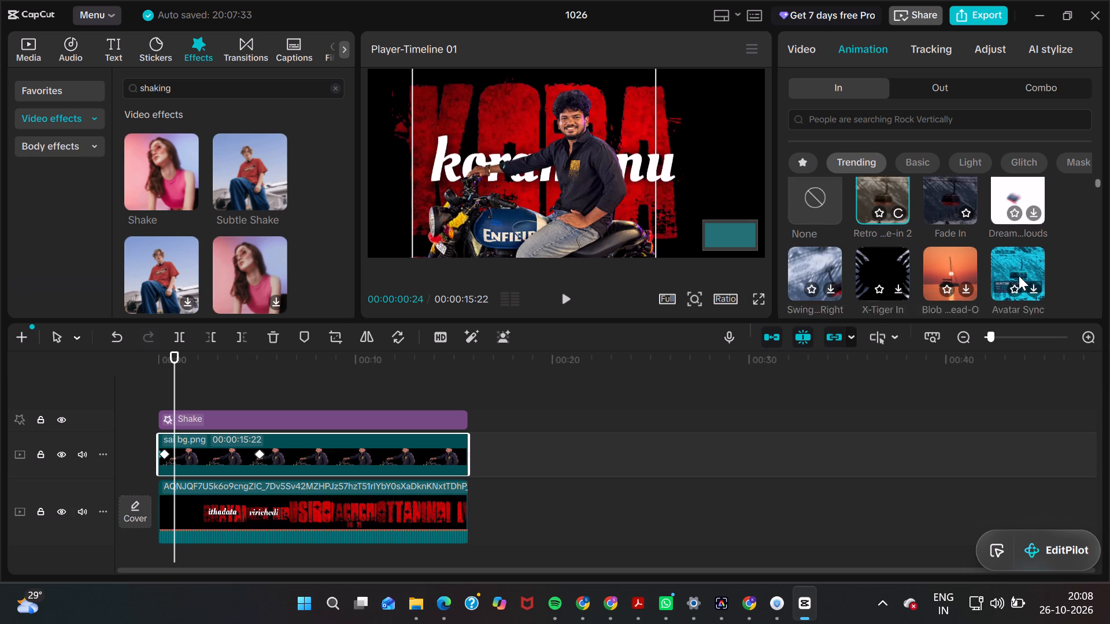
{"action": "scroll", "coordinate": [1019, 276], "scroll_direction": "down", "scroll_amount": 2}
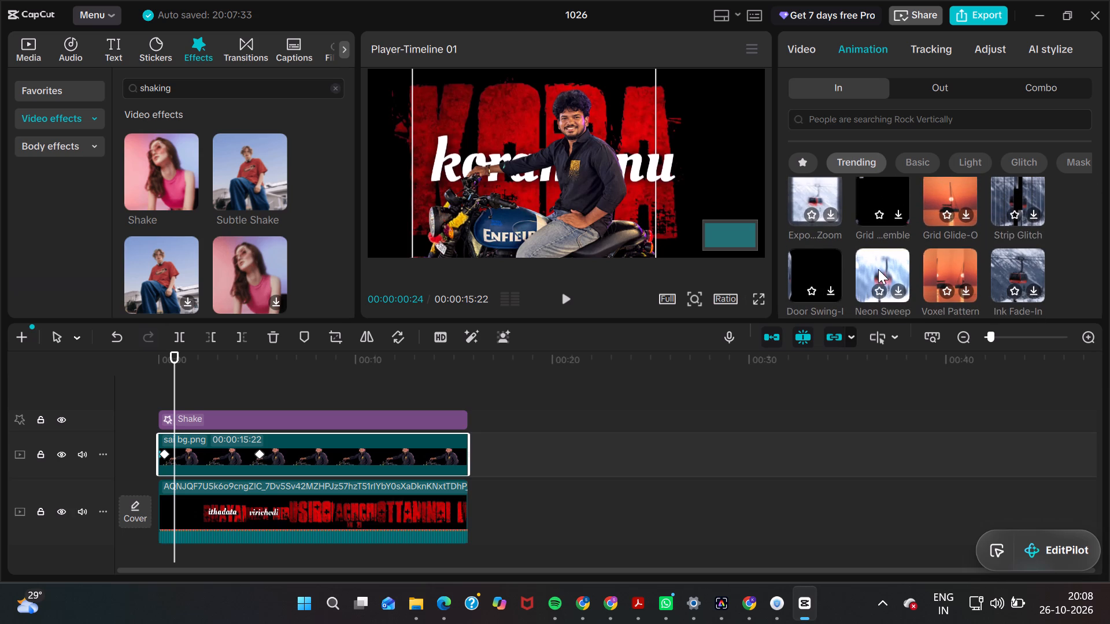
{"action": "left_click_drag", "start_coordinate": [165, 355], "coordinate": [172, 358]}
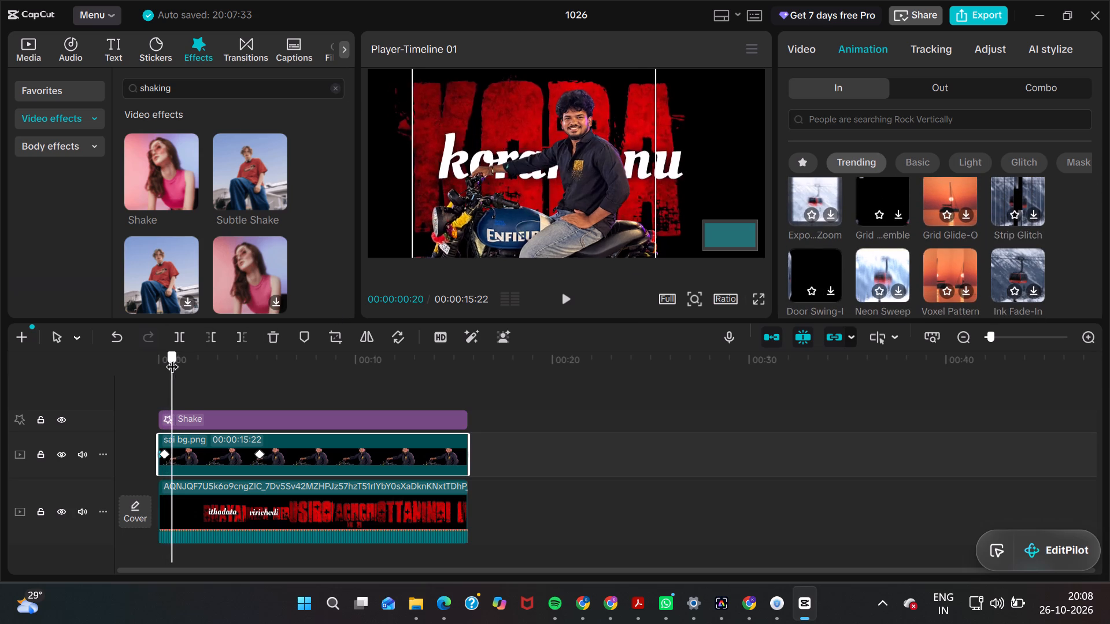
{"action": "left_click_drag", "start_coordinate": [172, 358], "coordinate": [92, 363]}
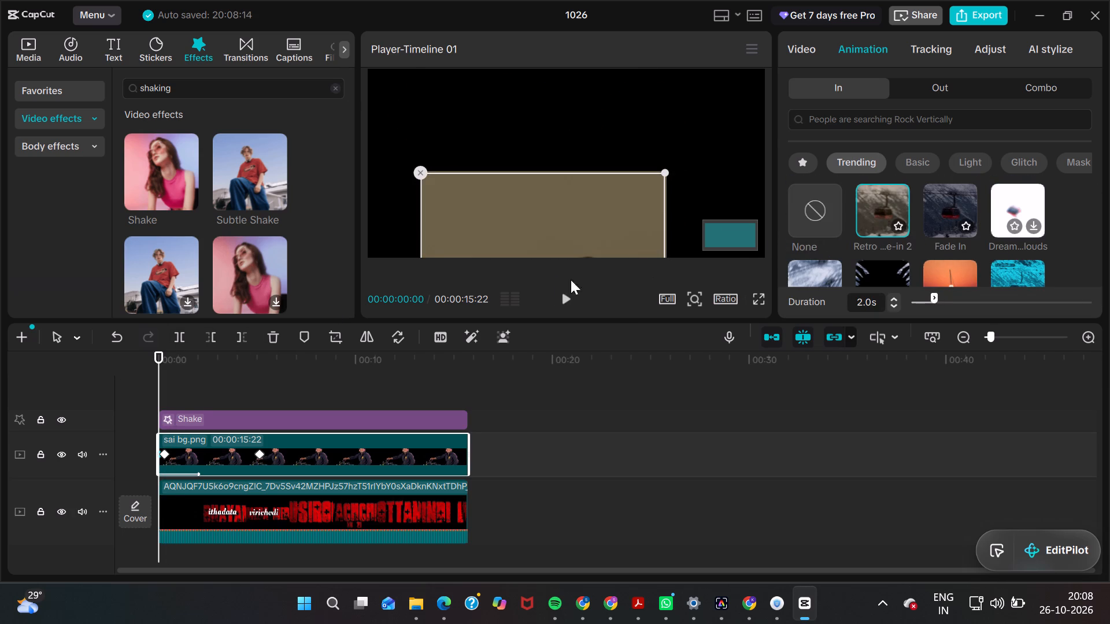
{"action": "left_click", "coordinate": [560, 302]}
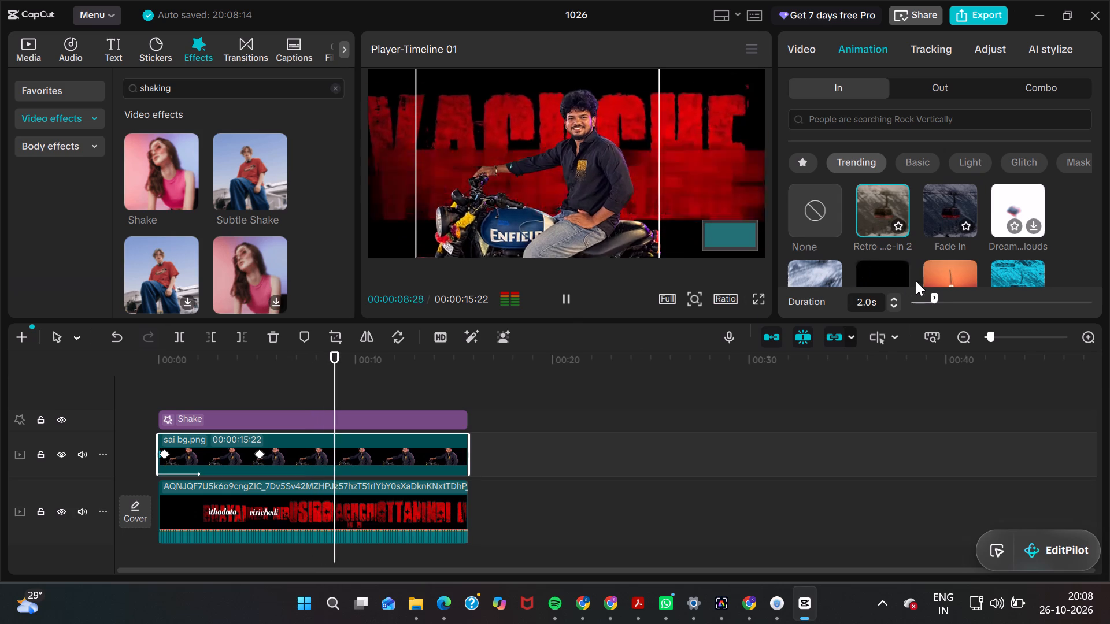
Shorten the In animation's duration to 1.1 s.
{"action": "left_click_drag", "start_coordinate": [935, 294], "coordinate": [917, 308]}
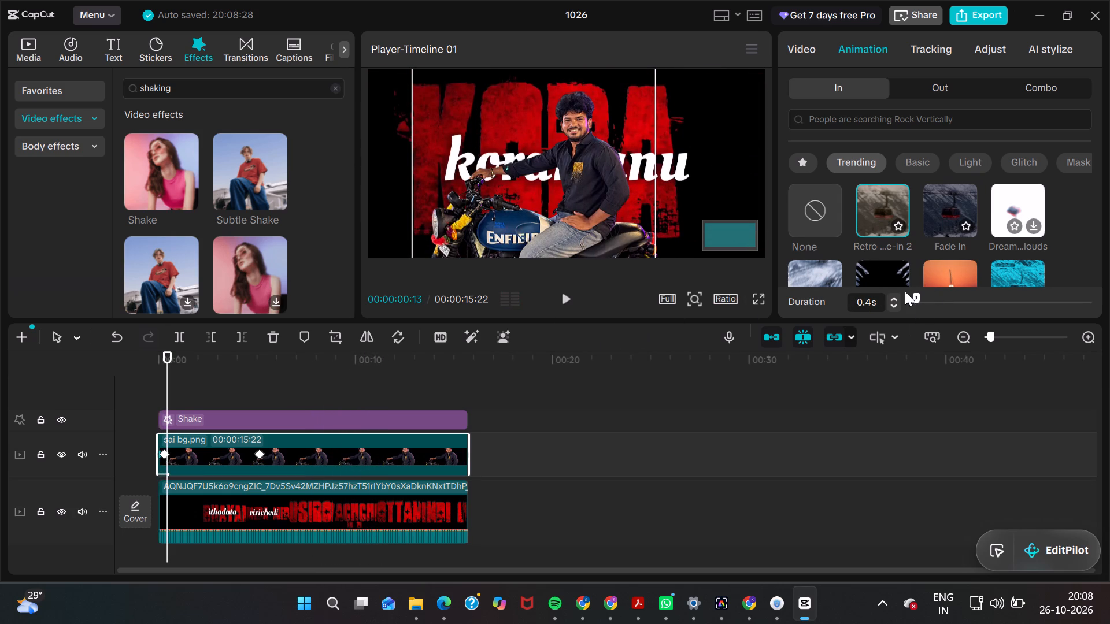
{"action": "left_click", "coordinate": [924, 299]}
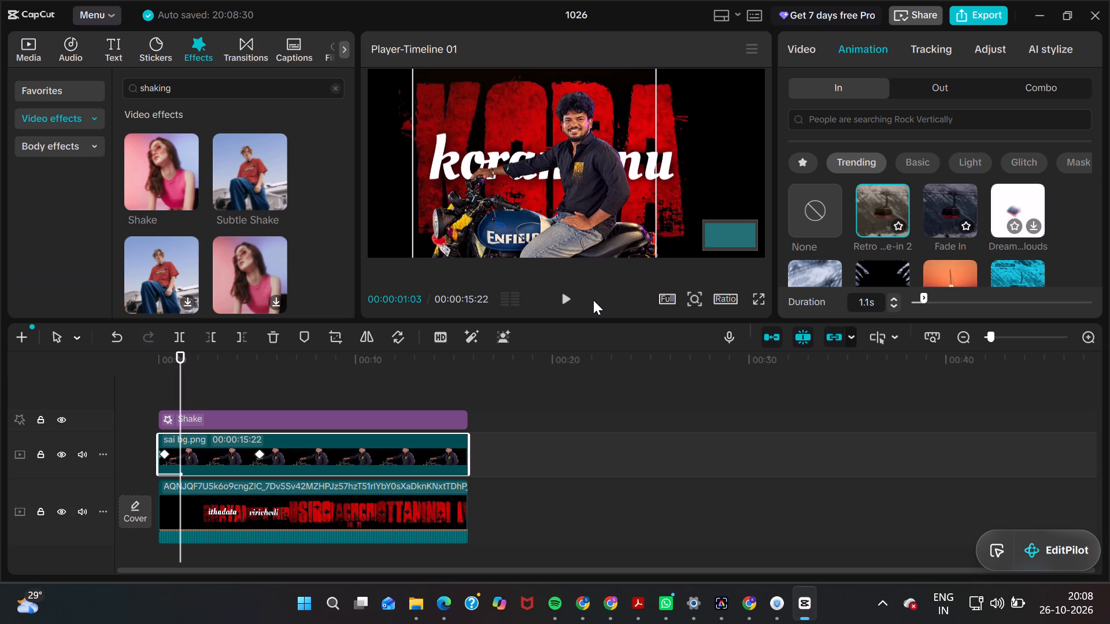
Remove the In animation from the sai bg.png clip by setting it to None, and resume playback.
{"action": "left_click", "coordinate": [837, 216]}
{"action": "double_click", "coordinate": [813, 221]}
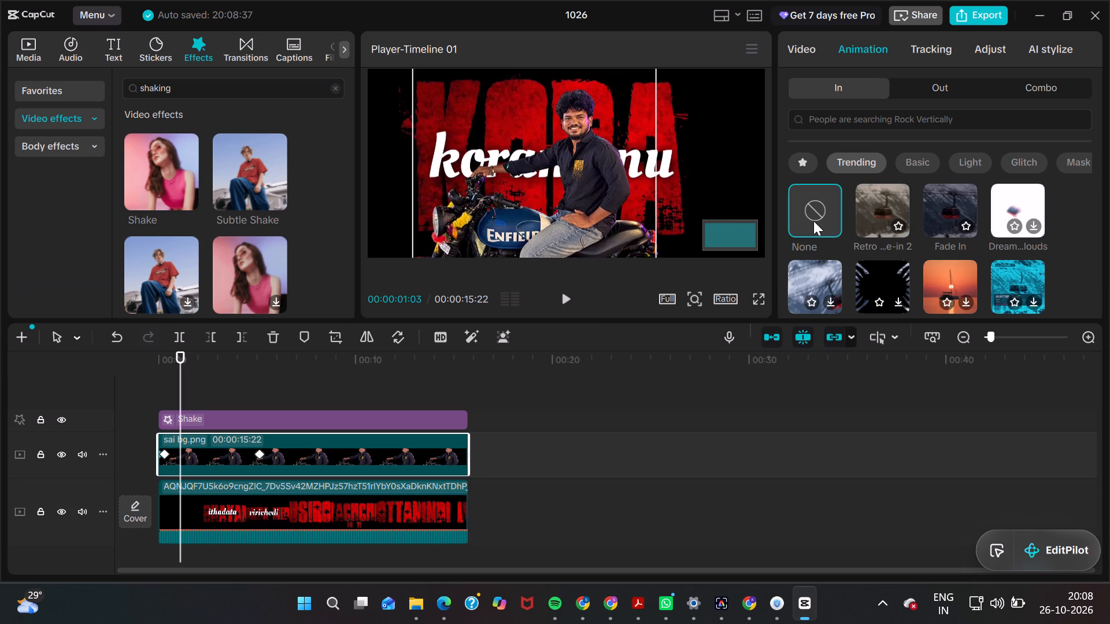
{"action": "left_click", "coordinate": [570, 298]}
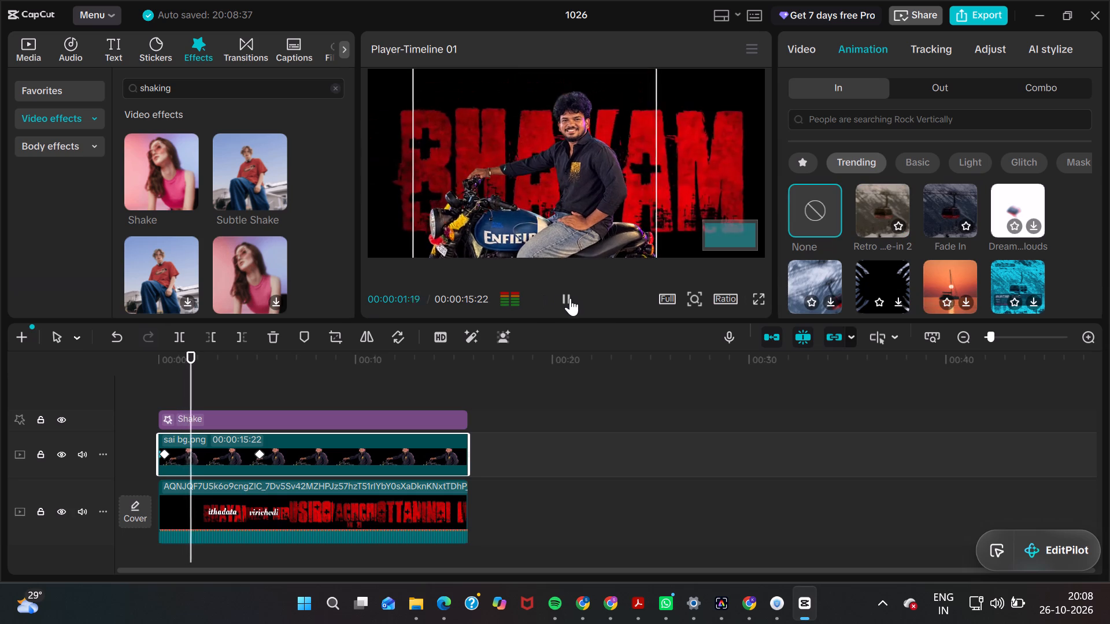
Find the Pink Fuzz filter among the featured filters and download it.
{"action": "left_click", "coordinate": [343, 51]}
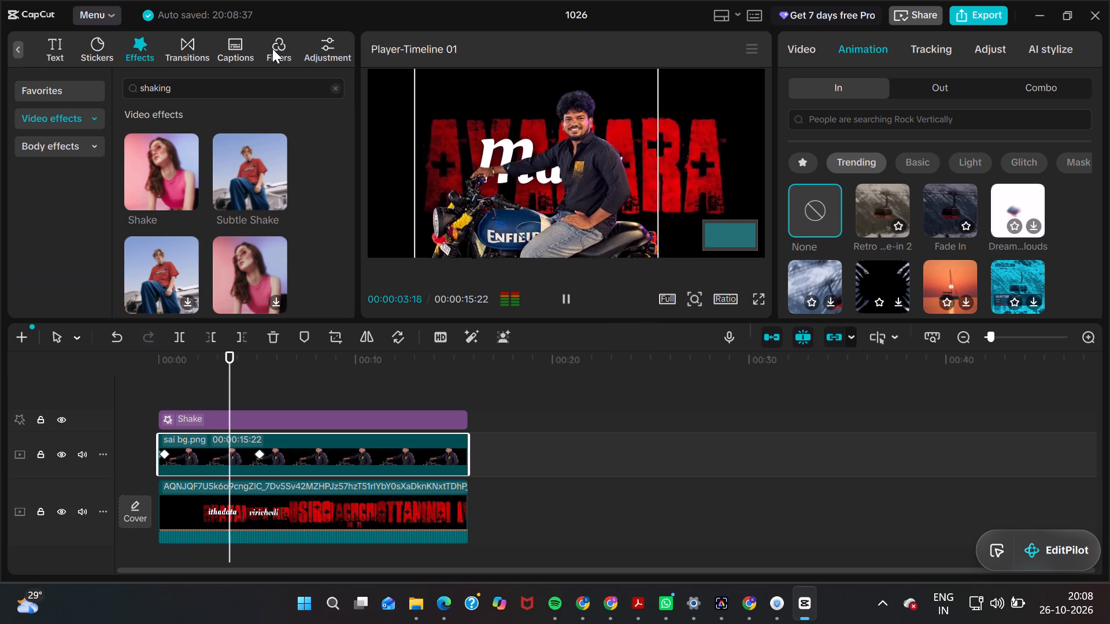
{"action": "left_click", "coordinate": [269, 49]}
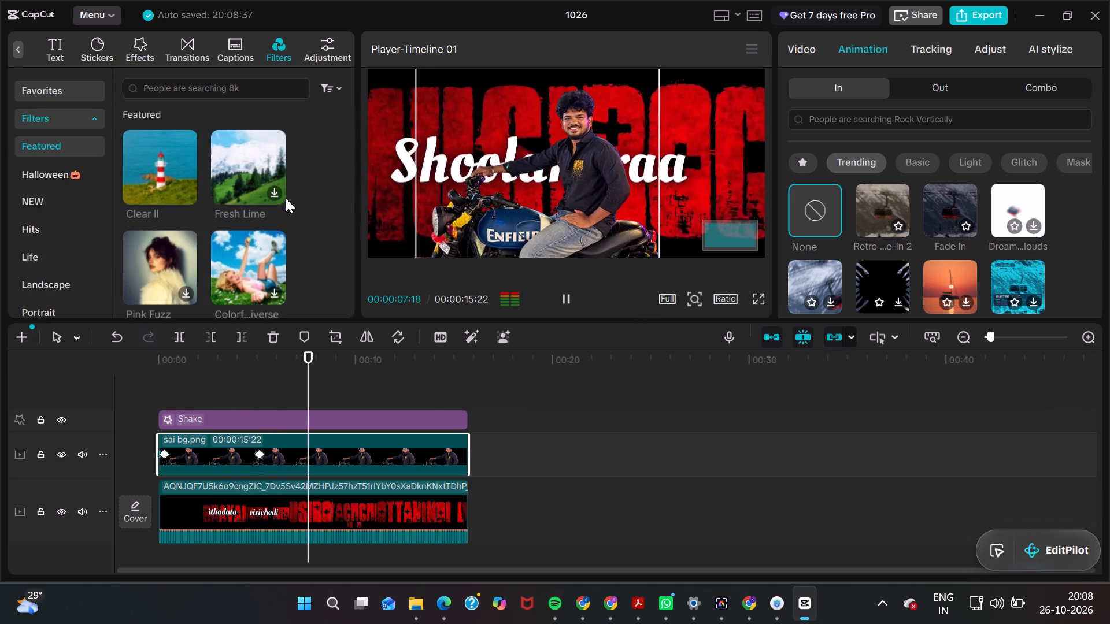
{"action": "left_click", "coordinate": [147, 258]}
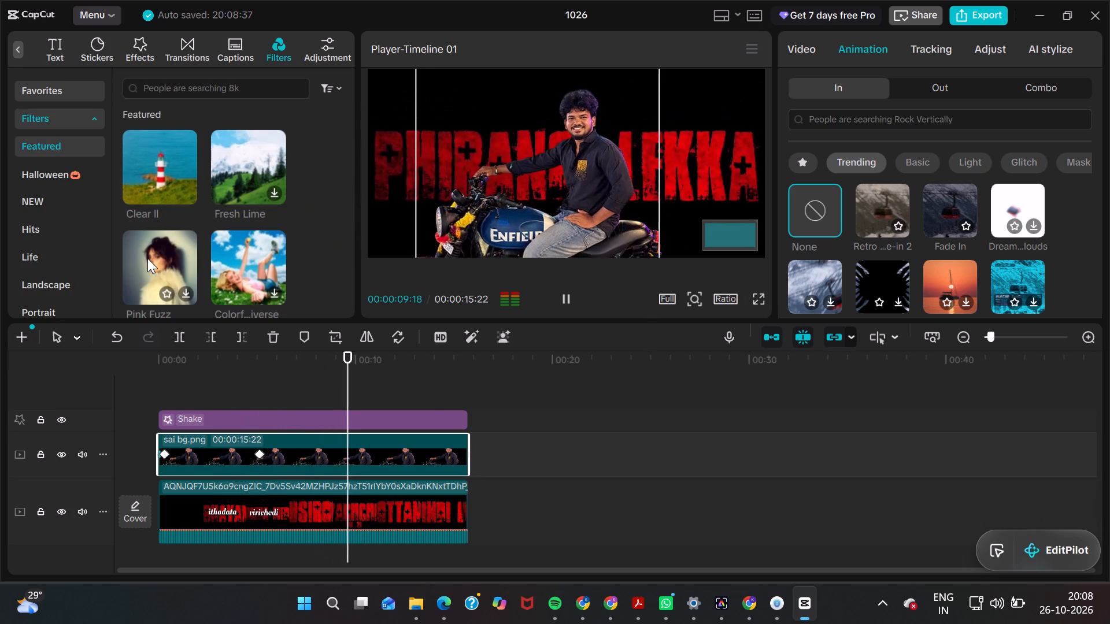
{"action": "left_click", "coordinate": [187, 295]}
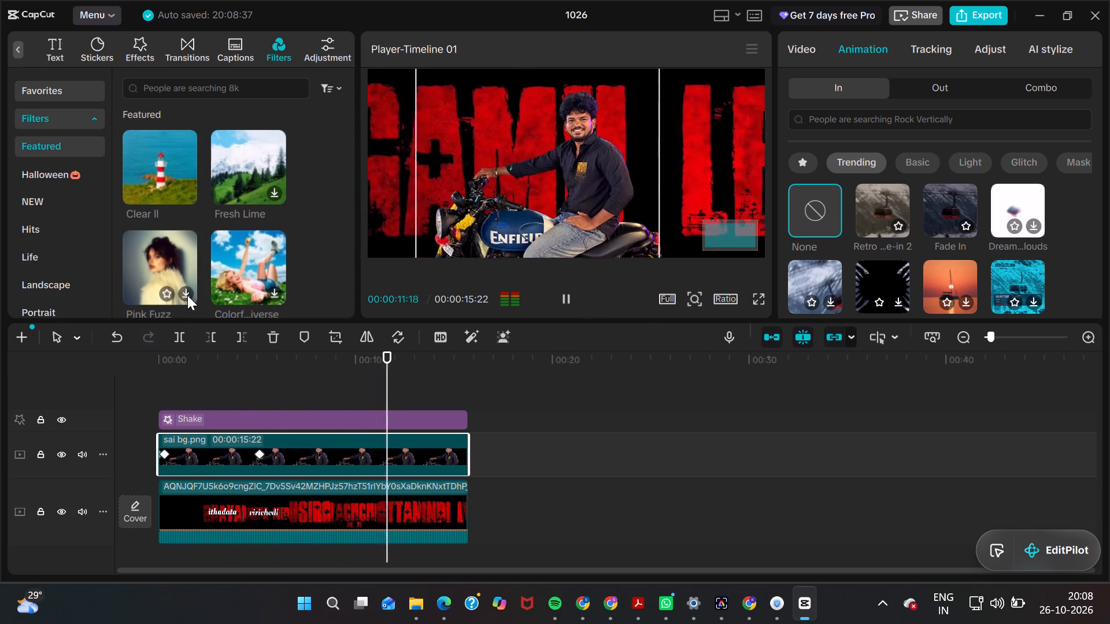
{"action": "double_click", "coordinate": [172, 277]}
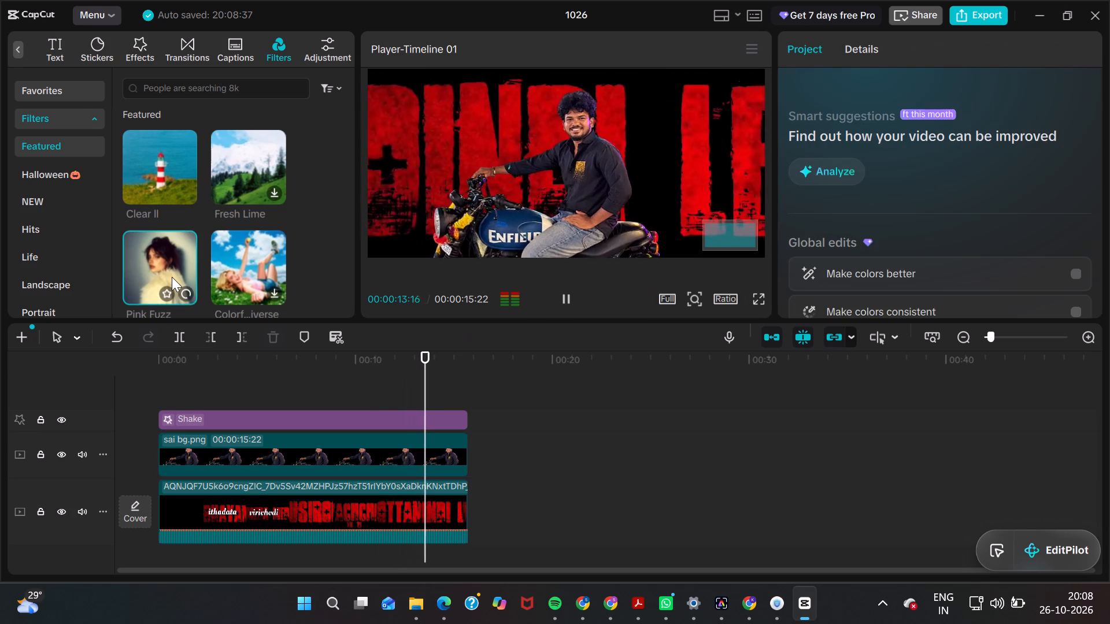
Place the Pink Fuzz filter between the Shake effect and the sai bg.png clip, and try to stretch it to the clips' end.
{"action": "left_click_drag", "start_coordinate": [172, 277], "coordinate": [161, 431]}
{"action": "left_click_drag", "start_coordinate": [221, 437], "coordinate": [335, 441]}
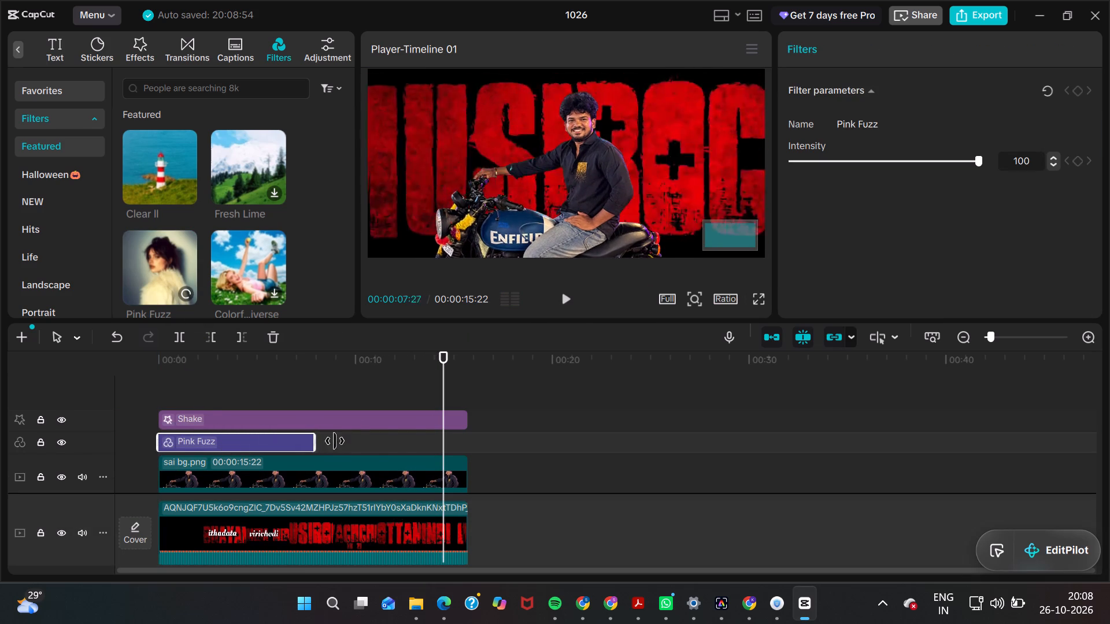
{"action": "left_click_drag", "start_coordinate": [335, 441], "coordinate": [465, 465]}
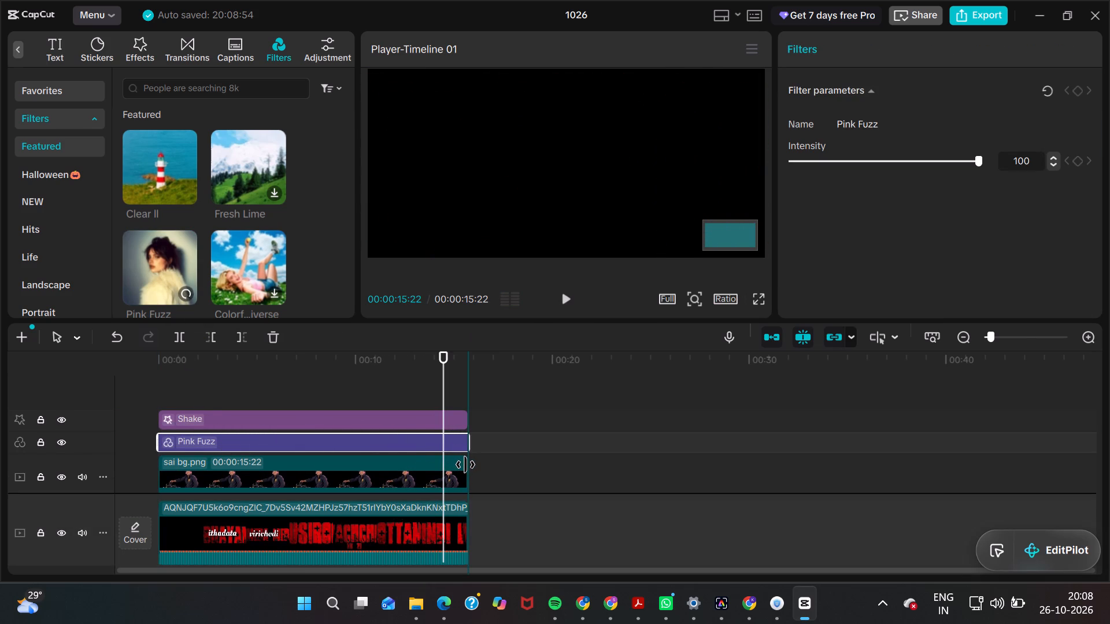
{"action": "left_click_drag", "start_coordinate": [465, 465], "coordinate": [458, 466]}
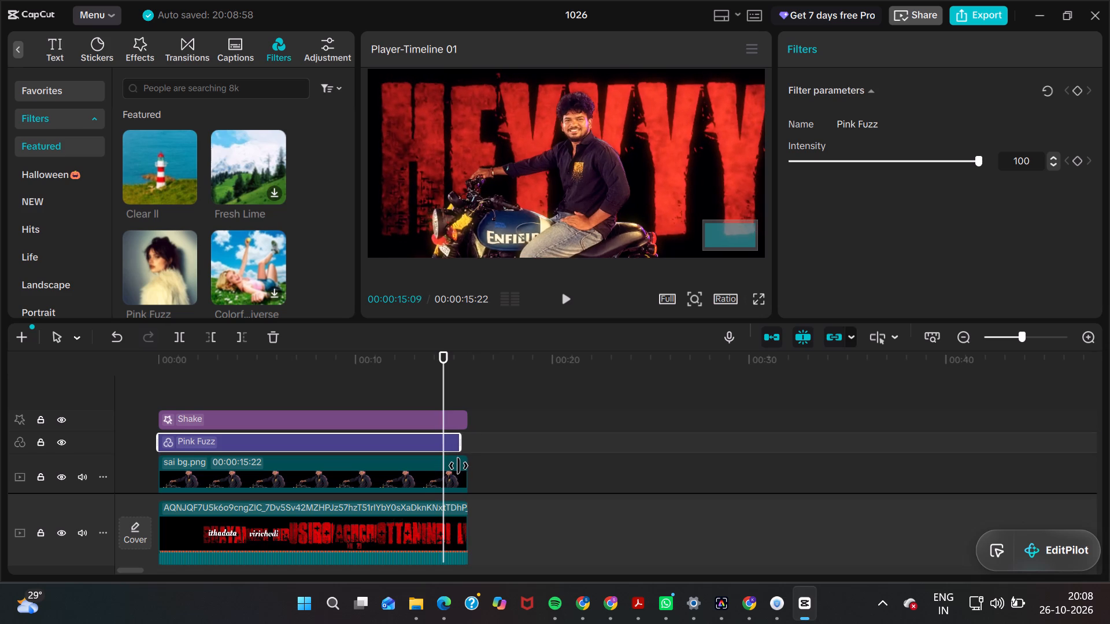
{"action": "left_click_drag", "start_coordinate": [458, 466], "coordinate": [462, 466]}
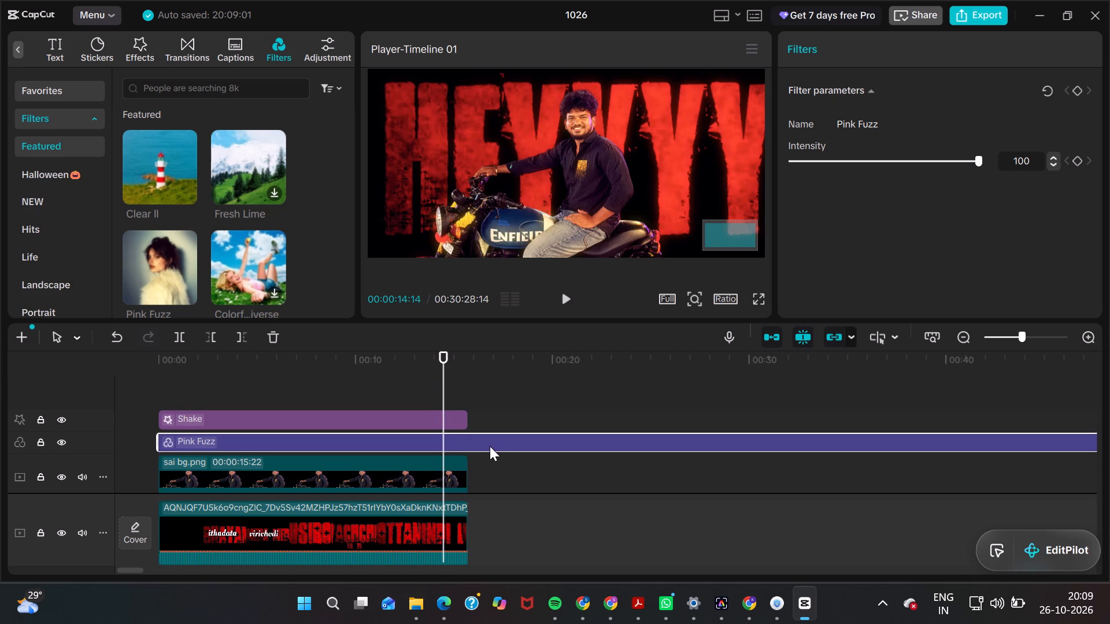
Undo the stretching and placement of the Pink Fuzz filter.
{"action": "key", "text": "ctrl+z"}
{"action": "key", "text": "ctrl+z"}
Add the Pink Fuzz filter above the Shake effect from the timeline start and extend it to the video's end at 00:00:15:22.
{"action": "left_click_drag", "start_coordinate": [161, 257], "coordinate": [217, 382]}
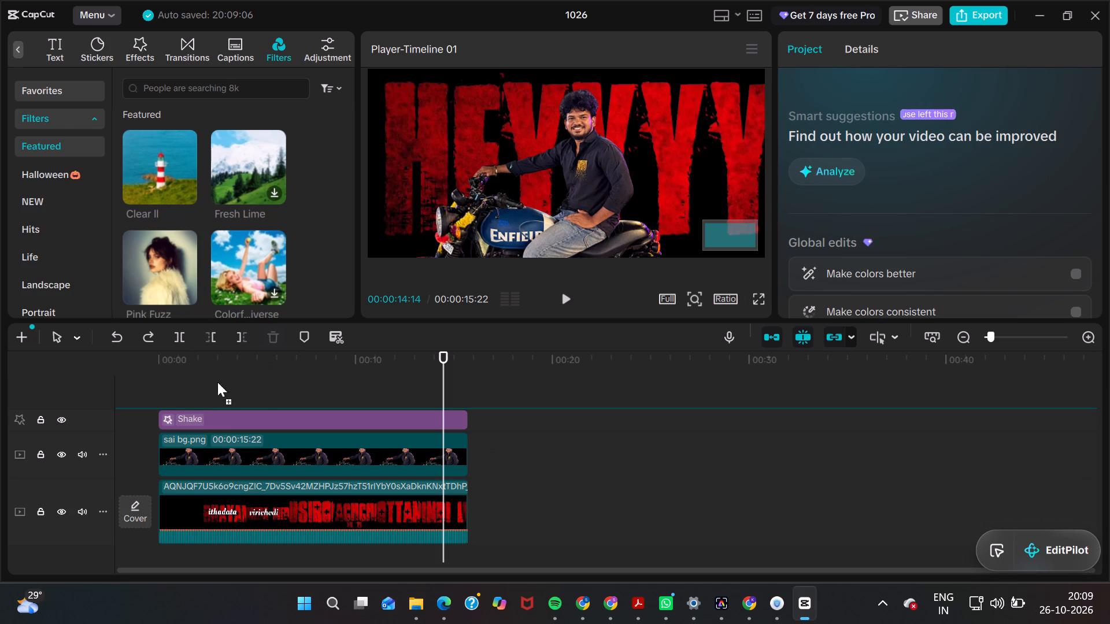
{"action": "left_click_drag", "start_coordinate": [217, 382], "coordinate": [159, 433]}
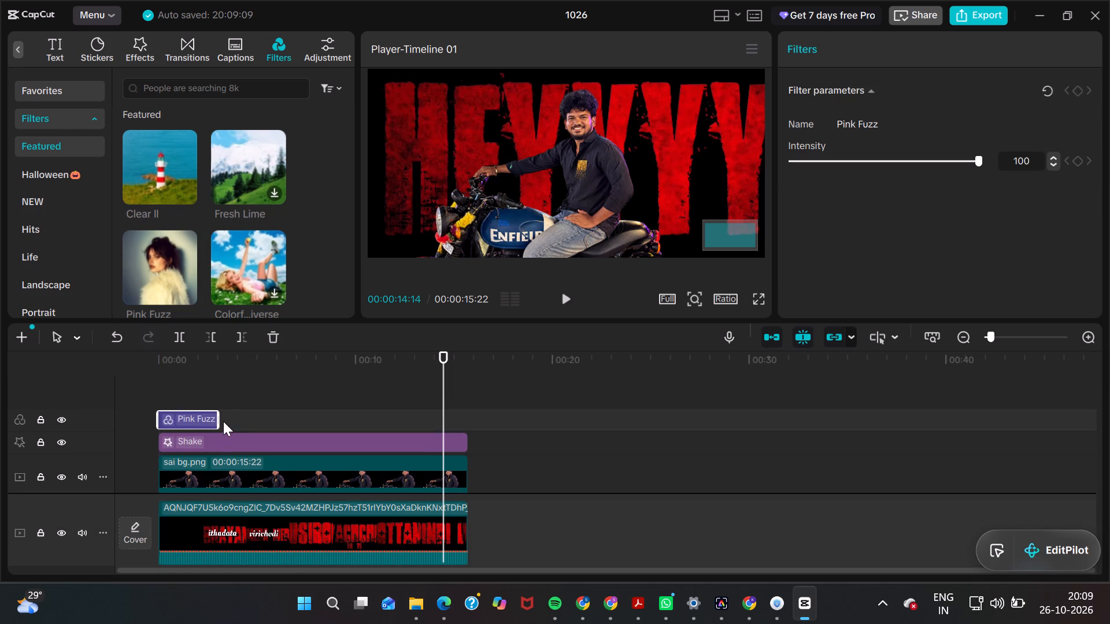
{"action": "left_click_drag", "start_coordinate": [219, 415], "coordinate": [417, 416]}
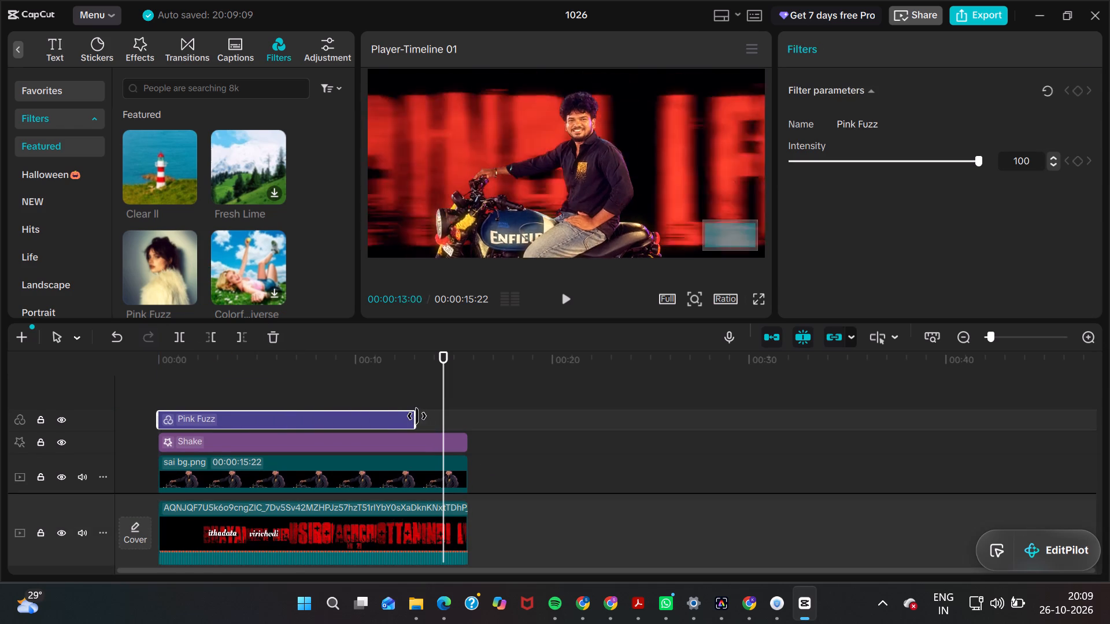
{"action": "left_click_drag", "start_coordinate": [417, 416], "coordinate": [461, 414]}
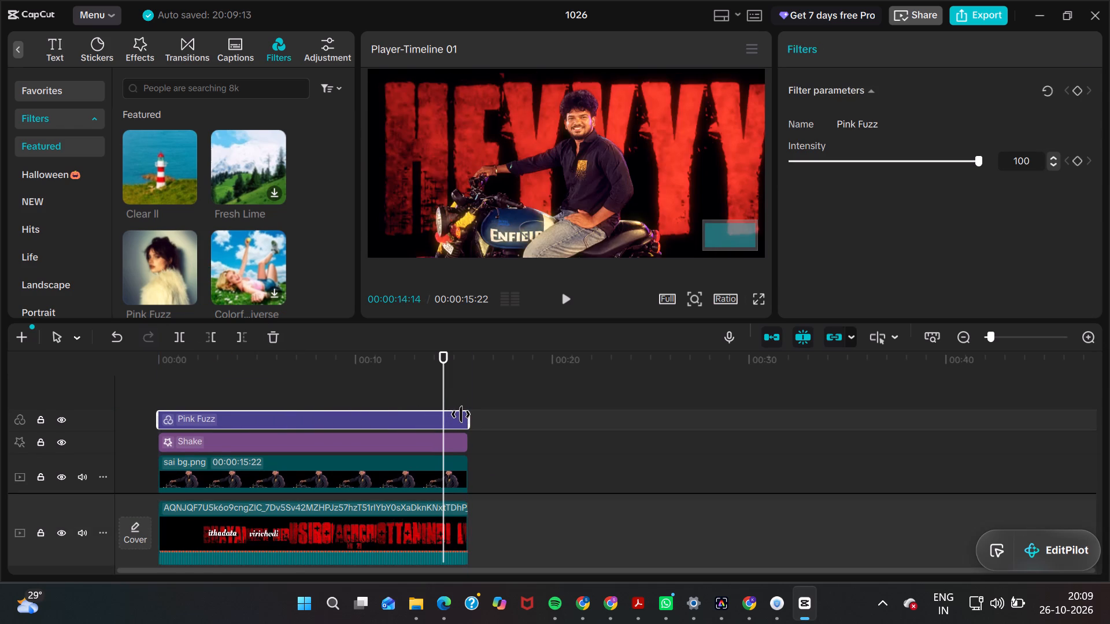
Play the whole video full screen from the start to review the Pink Fuzz filter over the motorcycle photo and titles.
{"action": "left_click_drag", "start_coordinate": [445, 381], "coordinate": [55, 409]}
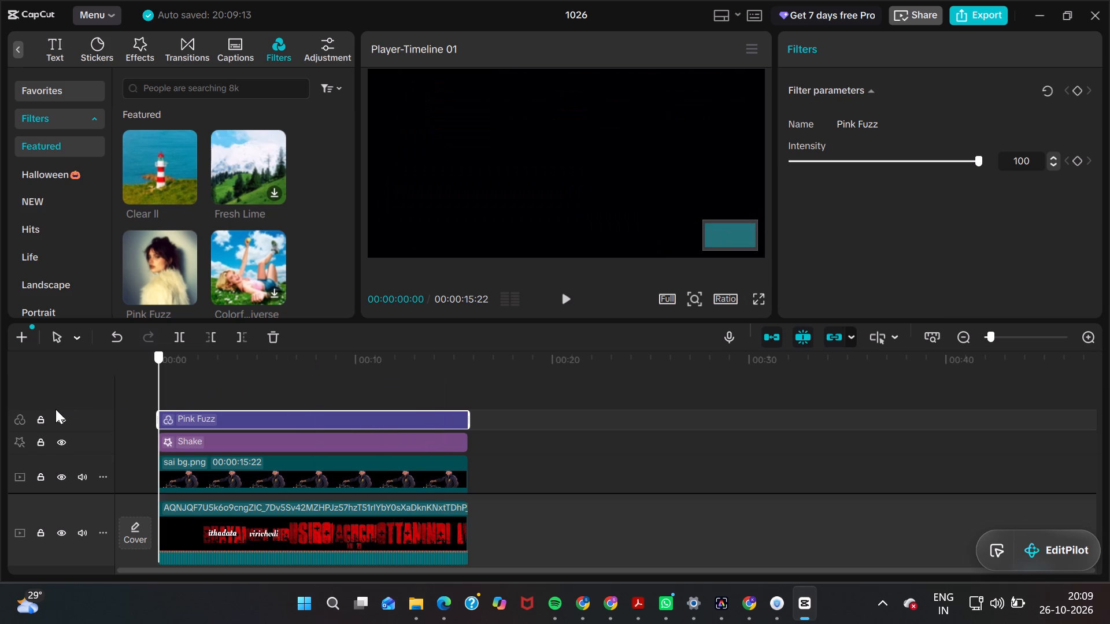
{"action": "left_click_drag", "start_coordinate": [55, 409], "coordinate": [55, 409]}
{"action": "left_click", "coordinate": [761, 292]}
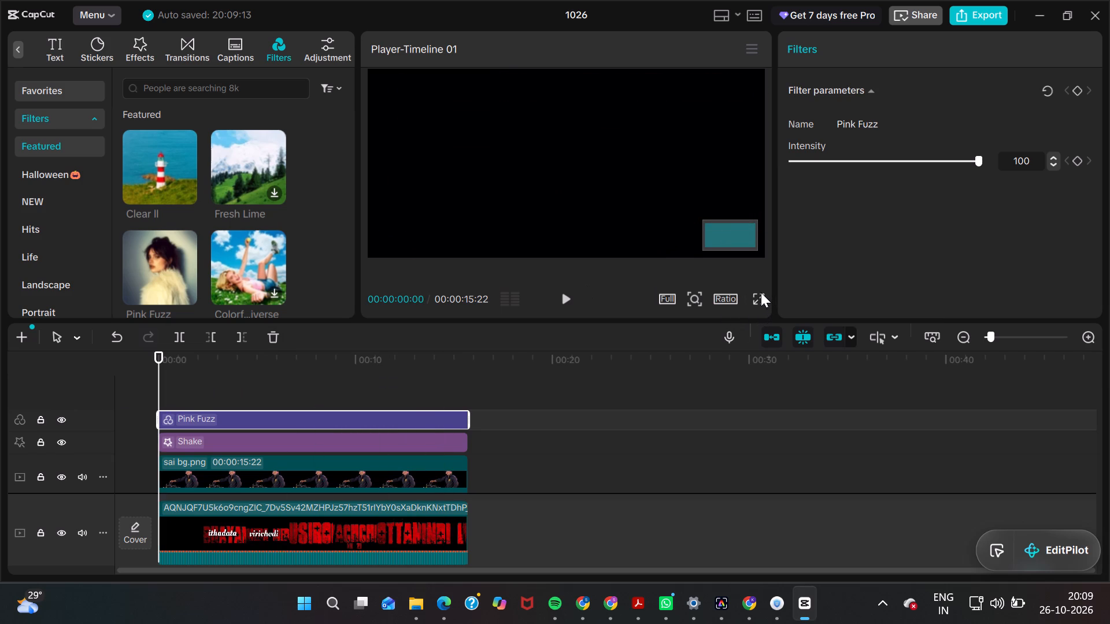
{"action": "left_click", "coordinate": [761, 306]}
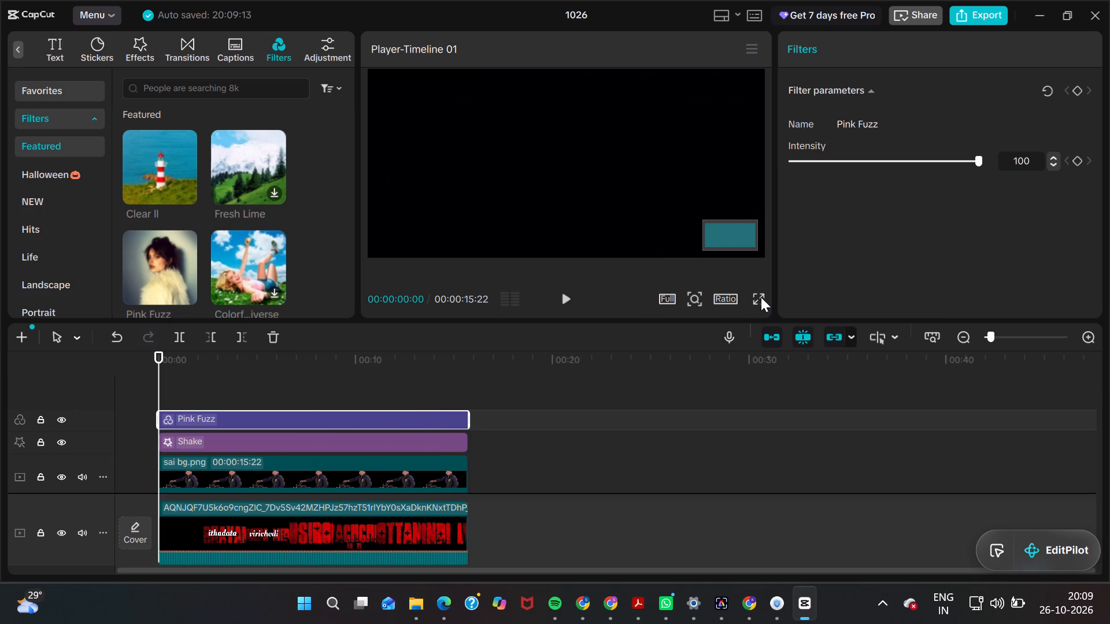
{"action": "left_click", "coordinate": [761, 296]}
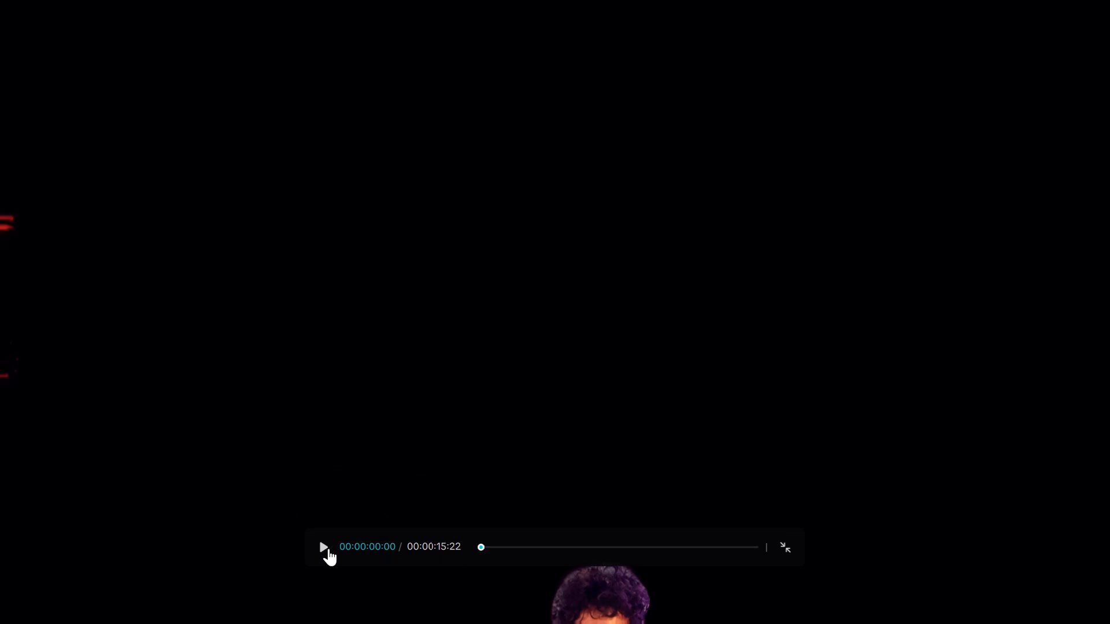
{"action": "left_click", "coordinate": [327, 548]}
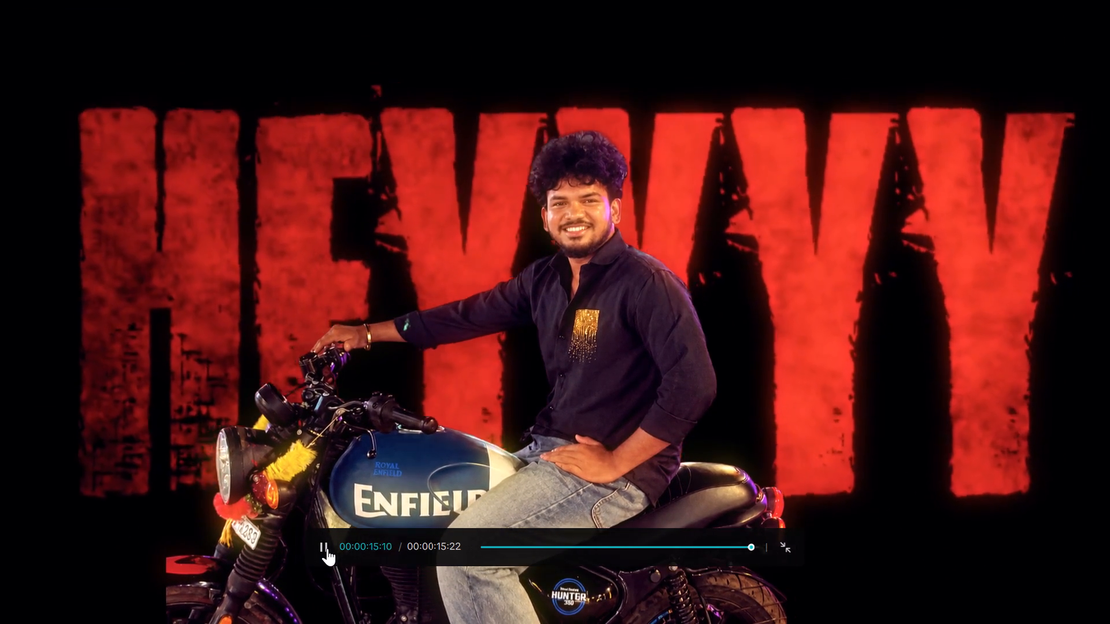
{"action": "key", "text": "Escape"}
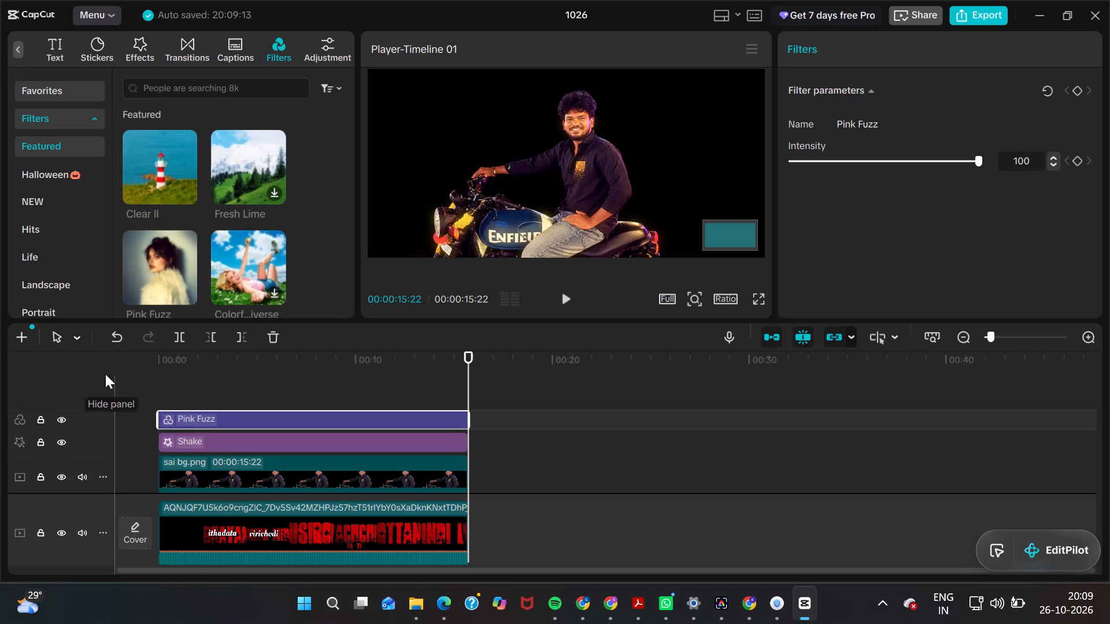
Look through the featured filters, and search the filter library for "red".
{"action": "scroll", "coordinate": [173, 291], "scroll_direction": "down", "scroll_amount": 1}
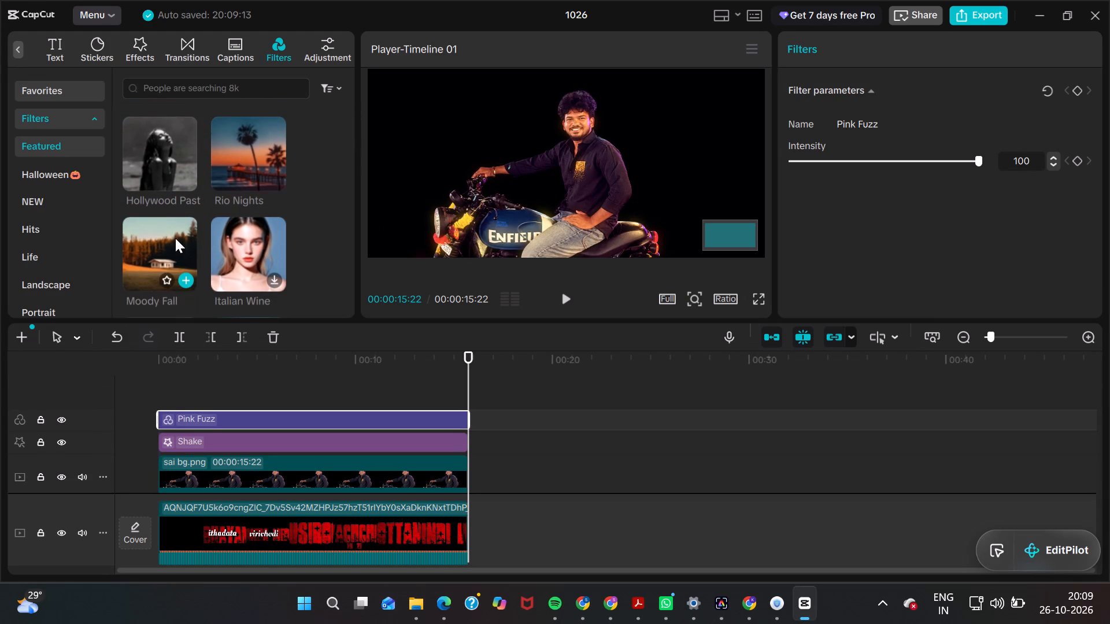
{"action": "scroll", "coordinate": [175, 238], "scroll_direction": "down", "scroll_amount": 1}
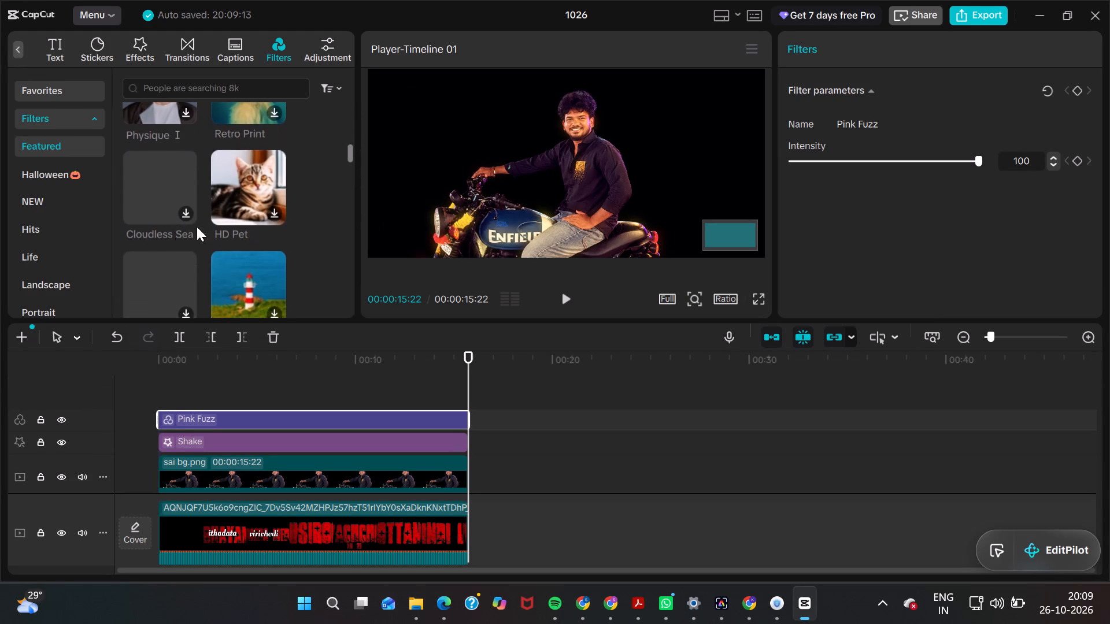
{"action": "scroll", "coordinate": [246, 201], "scroll_direction": "down", "scroll_amount": 1}
{"action": "scroll", "coordinate": [164, 181], "scroll_direction": "down", "scroll_amount": 1}
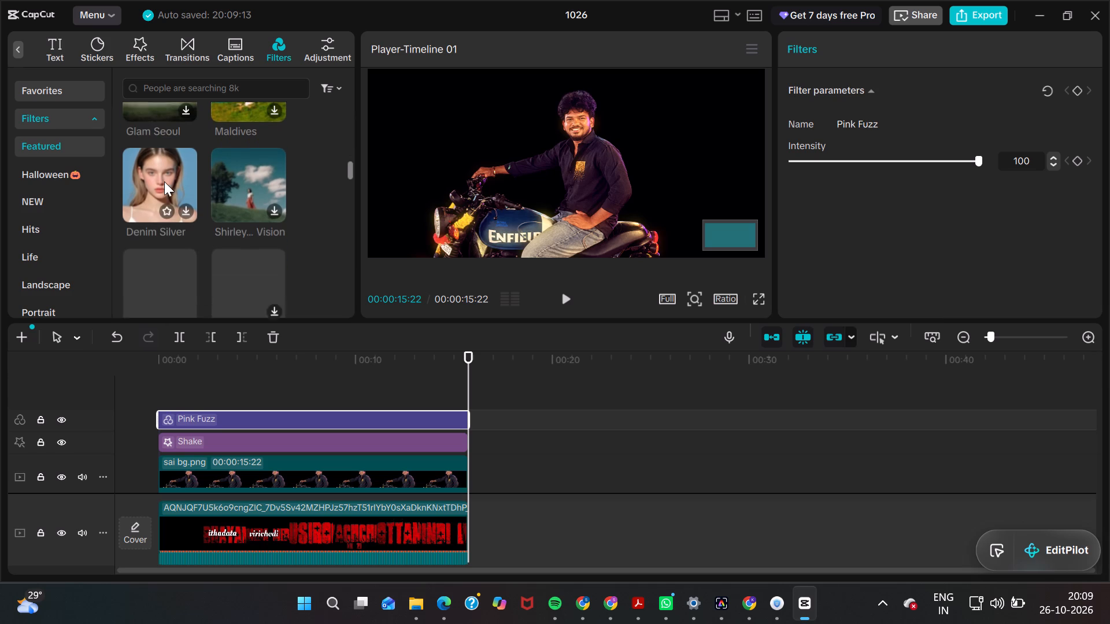
{"action": "scroll", "coordinate": [164, 181], "scroll_direction": "down", "scroll_amount": 1}
{"action": "left_click", "coordinate": [199, 88]}
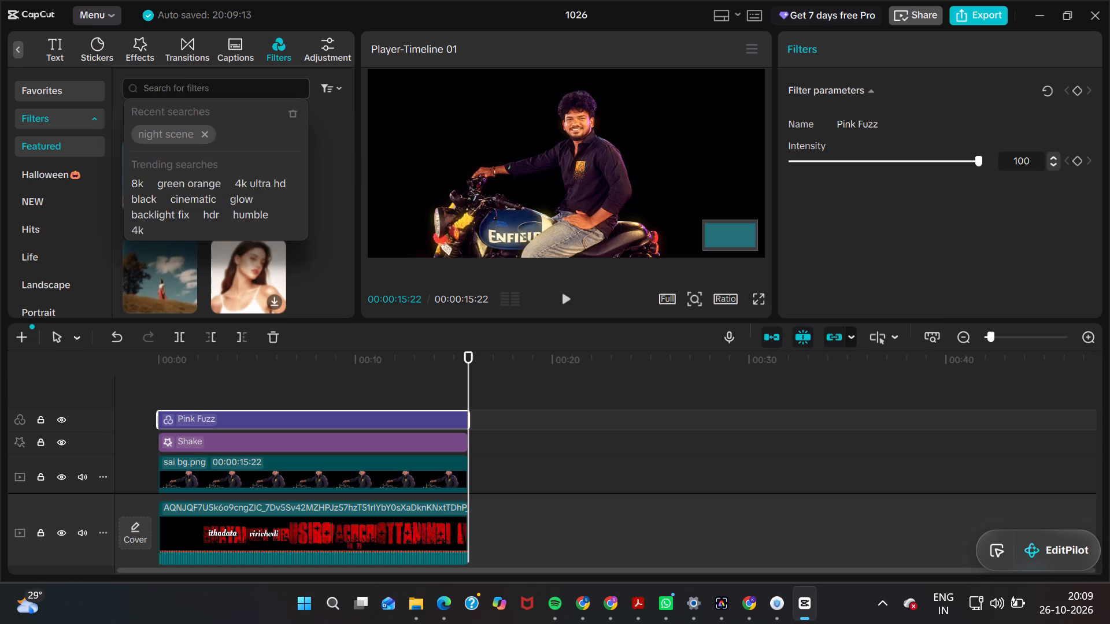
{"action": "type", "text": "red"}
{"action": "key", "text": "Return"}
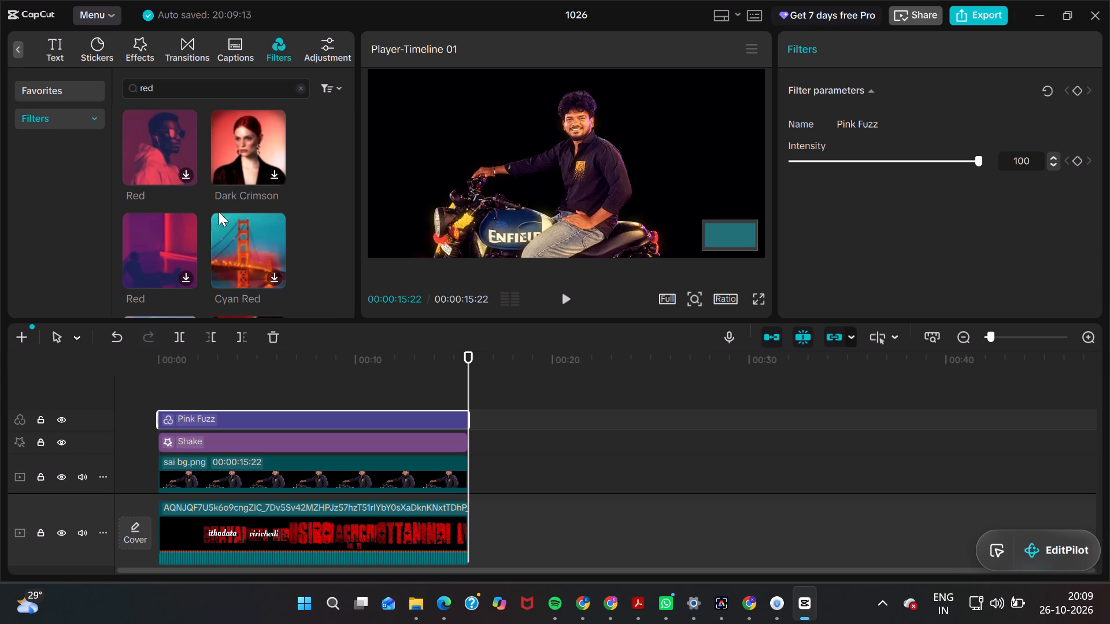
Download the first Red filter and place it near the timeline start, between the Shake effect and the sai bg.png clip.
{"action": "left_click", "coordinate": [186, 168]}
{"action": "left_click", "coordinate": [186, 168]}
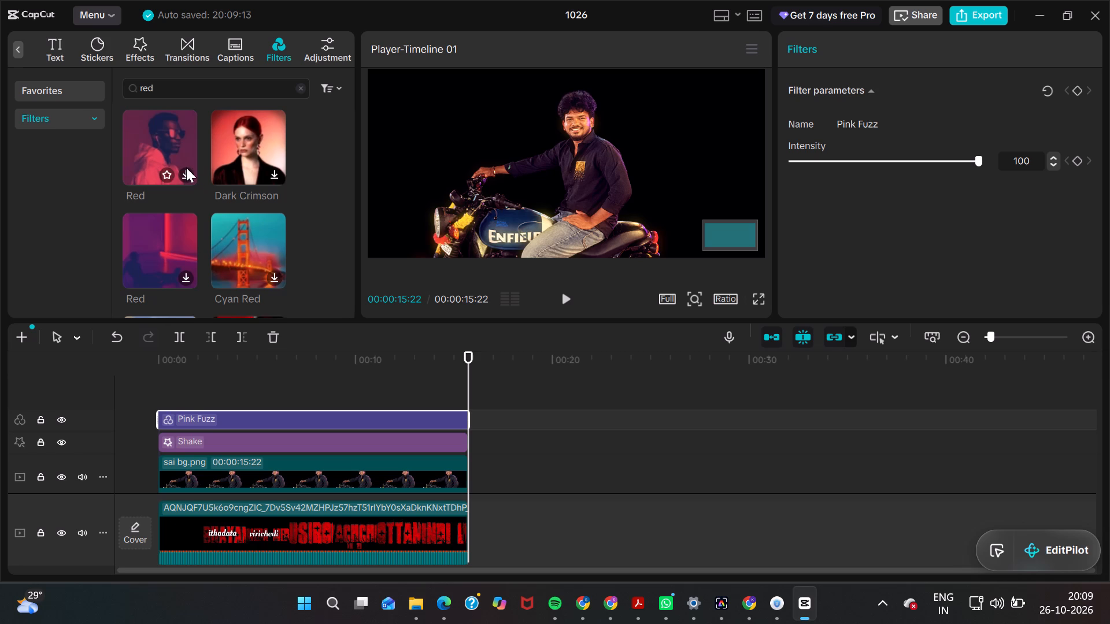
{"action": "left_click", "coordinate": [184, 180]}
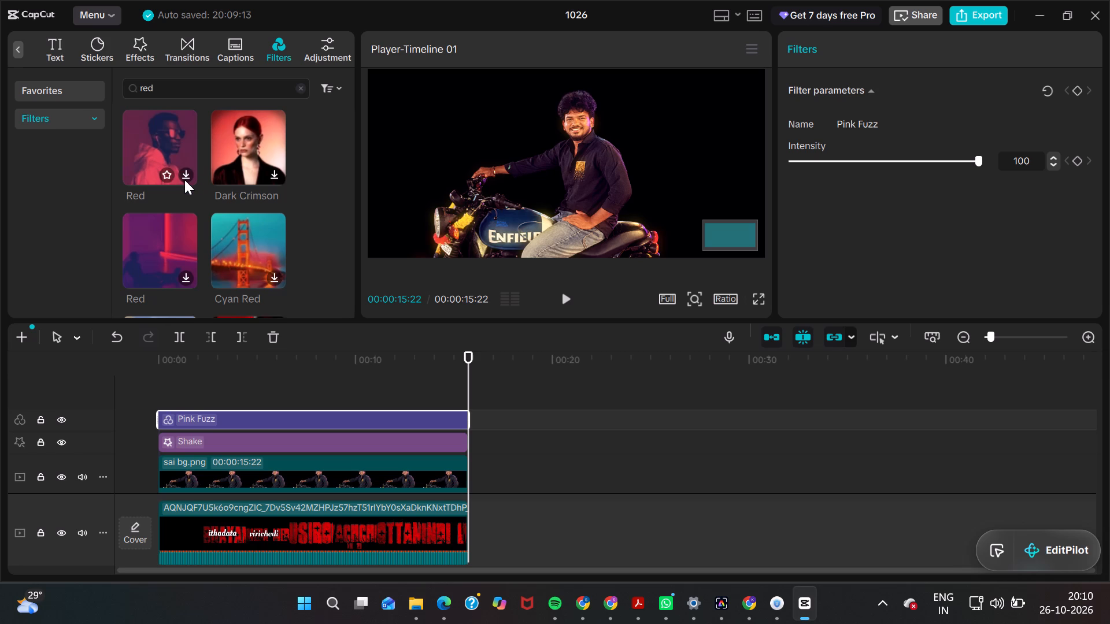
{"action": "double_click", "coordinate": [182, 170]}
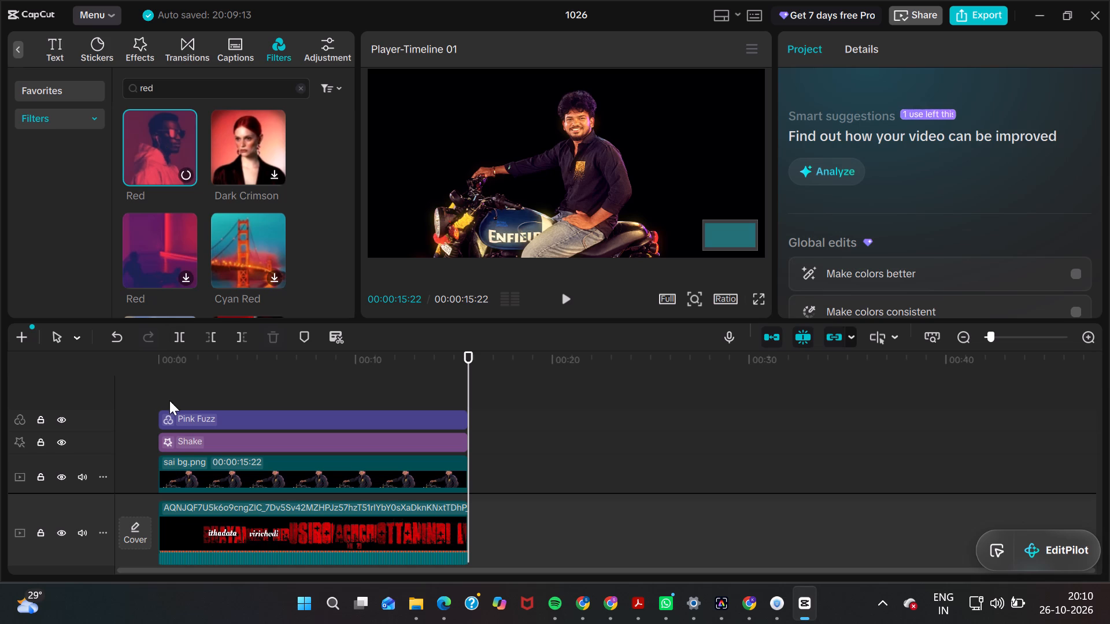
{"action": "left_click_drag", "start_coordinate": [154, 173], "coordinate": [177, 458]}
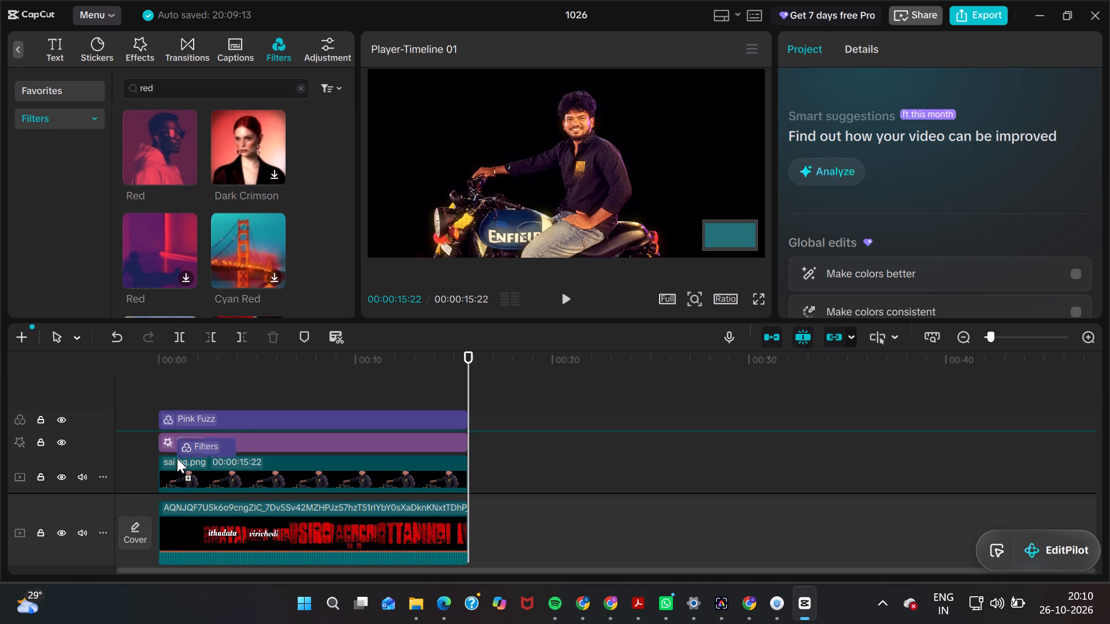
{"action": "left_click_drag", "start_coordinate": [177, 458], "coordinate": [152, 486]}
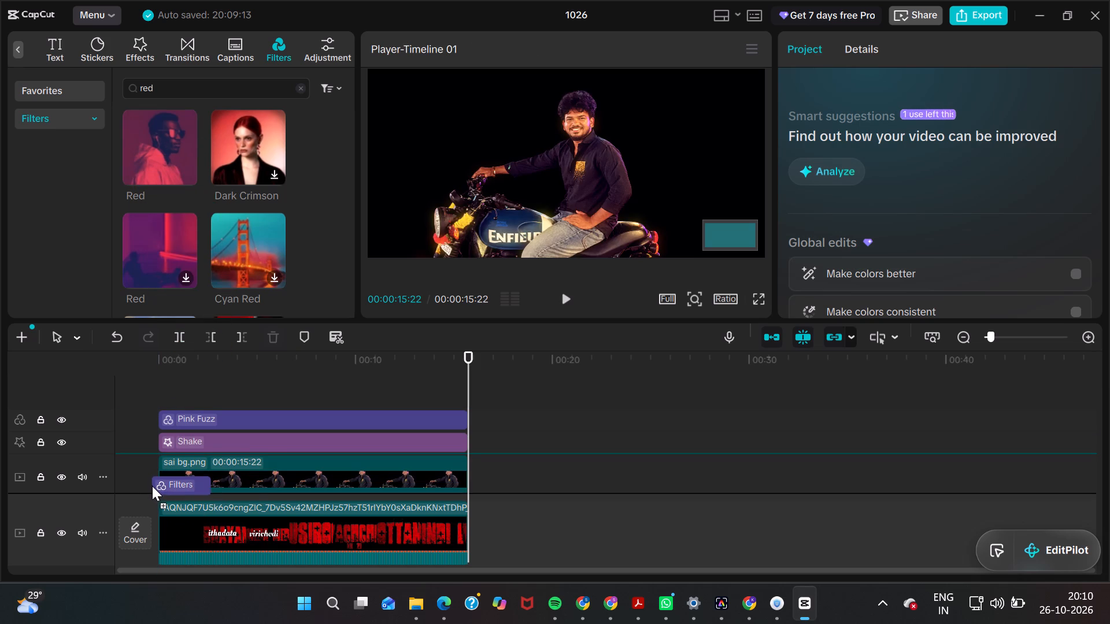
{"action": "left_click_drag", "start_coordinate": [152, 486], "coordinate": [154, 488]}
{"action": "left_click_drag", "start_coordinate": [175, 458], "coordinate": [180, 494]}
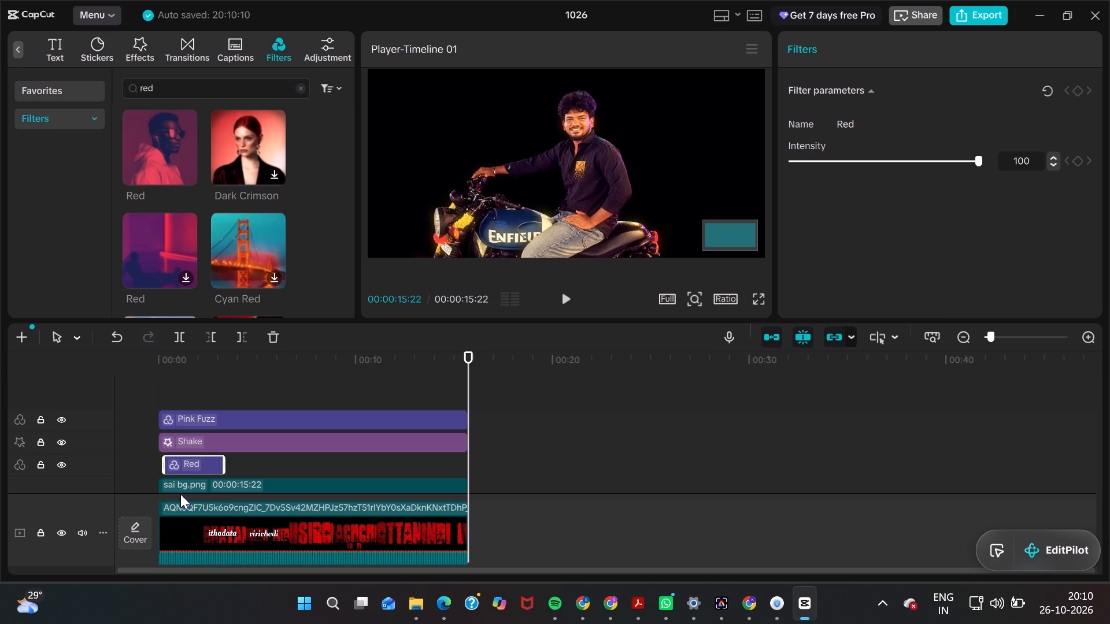
Move the sai bg.png clip above the Shake effect, directly beneath the Pink Fuzz filter, starting at the timeline start.
{"action": "left_click_drag", "start_coordinate": [205, 483], "coordinate": [220, 439]}
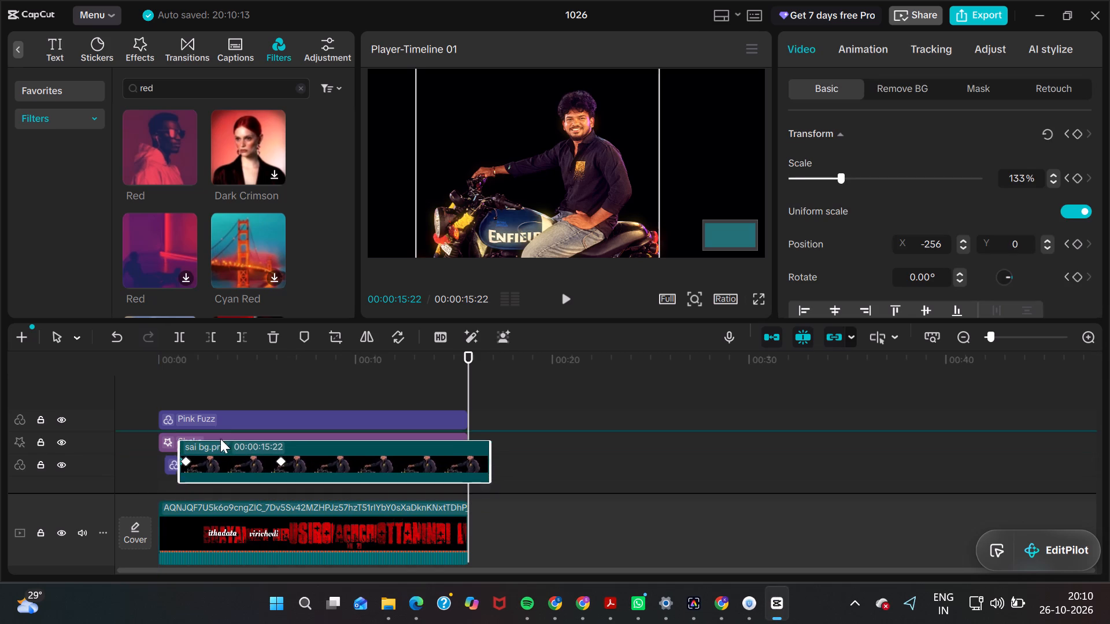
{"action": "left_click_drag", "start_coordinate": [220, 439], "coordinate": [207, 429]}
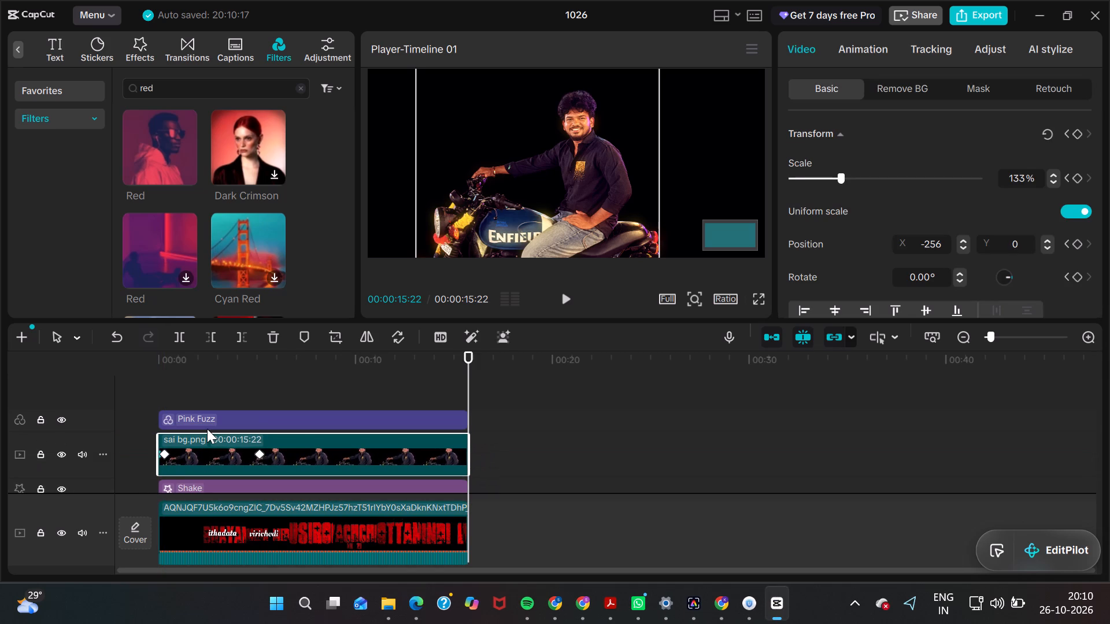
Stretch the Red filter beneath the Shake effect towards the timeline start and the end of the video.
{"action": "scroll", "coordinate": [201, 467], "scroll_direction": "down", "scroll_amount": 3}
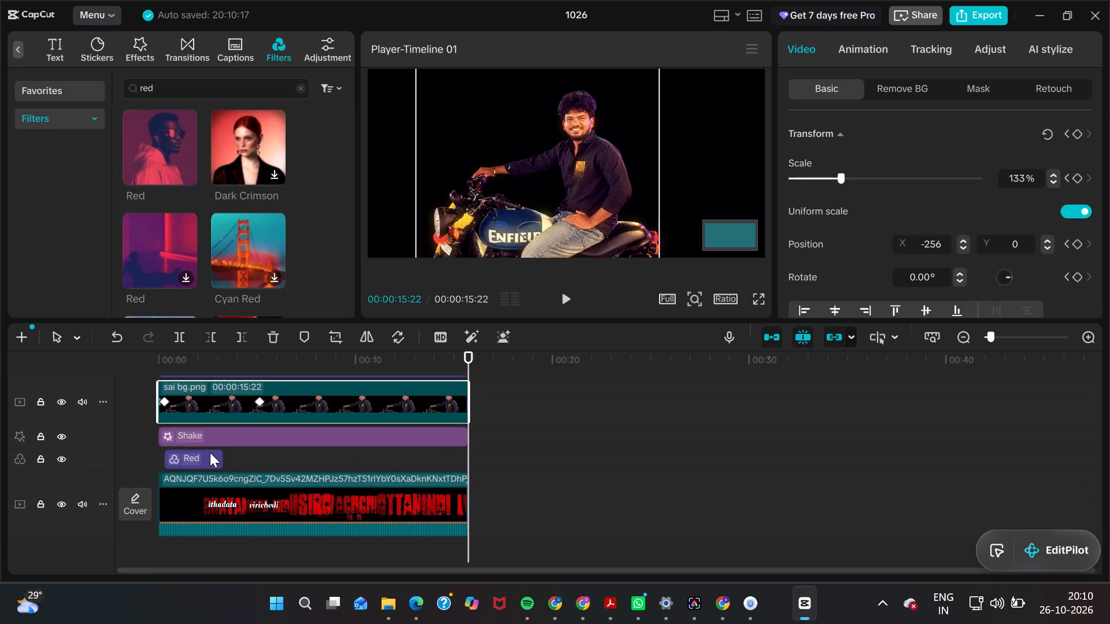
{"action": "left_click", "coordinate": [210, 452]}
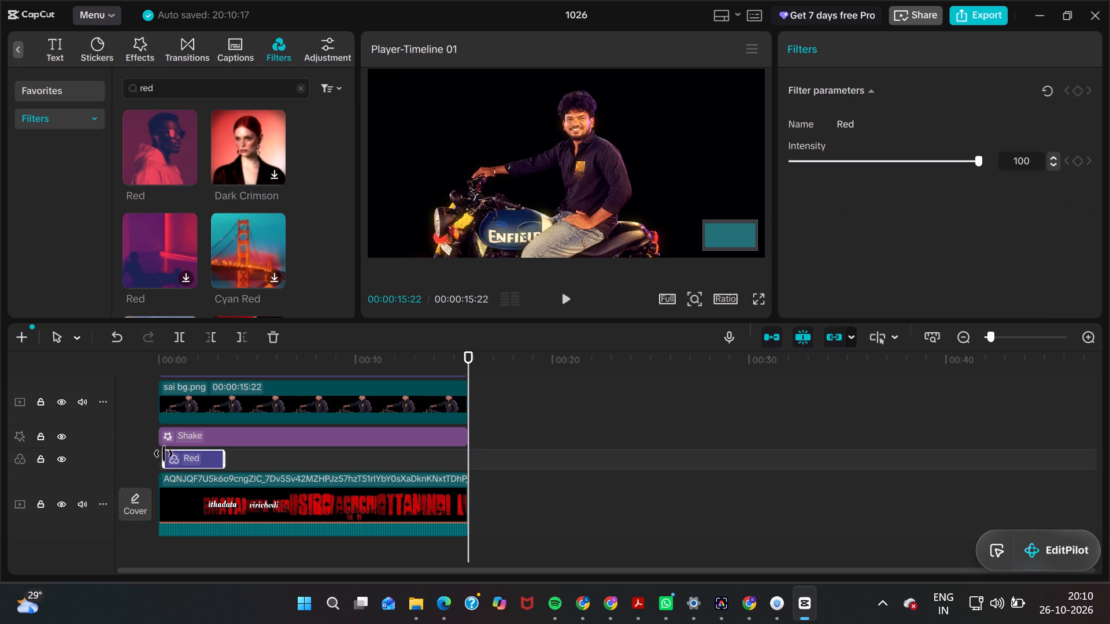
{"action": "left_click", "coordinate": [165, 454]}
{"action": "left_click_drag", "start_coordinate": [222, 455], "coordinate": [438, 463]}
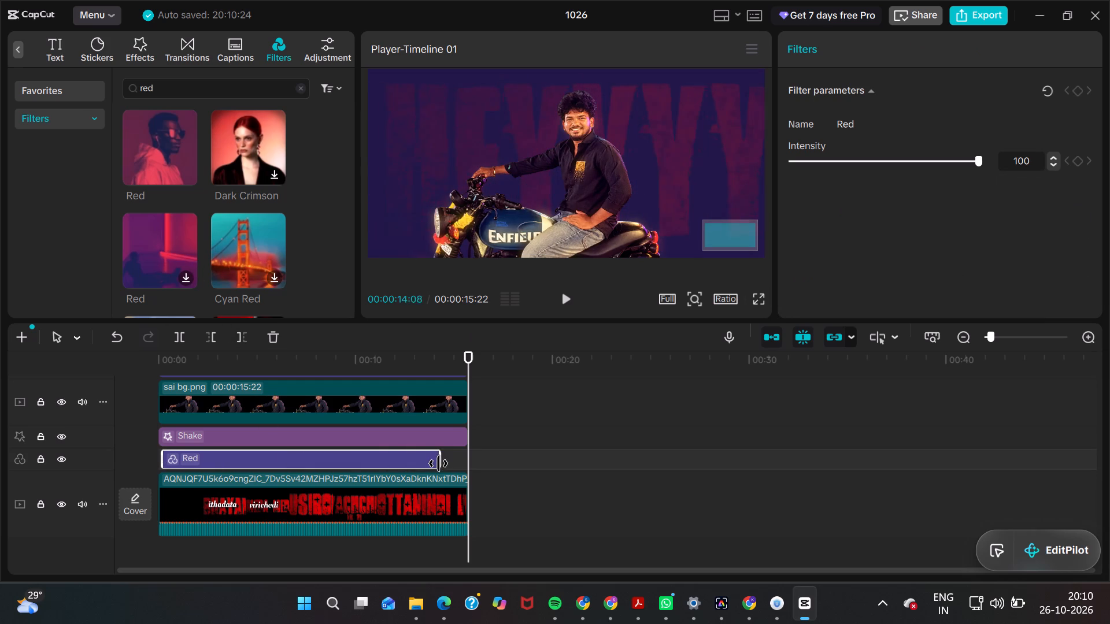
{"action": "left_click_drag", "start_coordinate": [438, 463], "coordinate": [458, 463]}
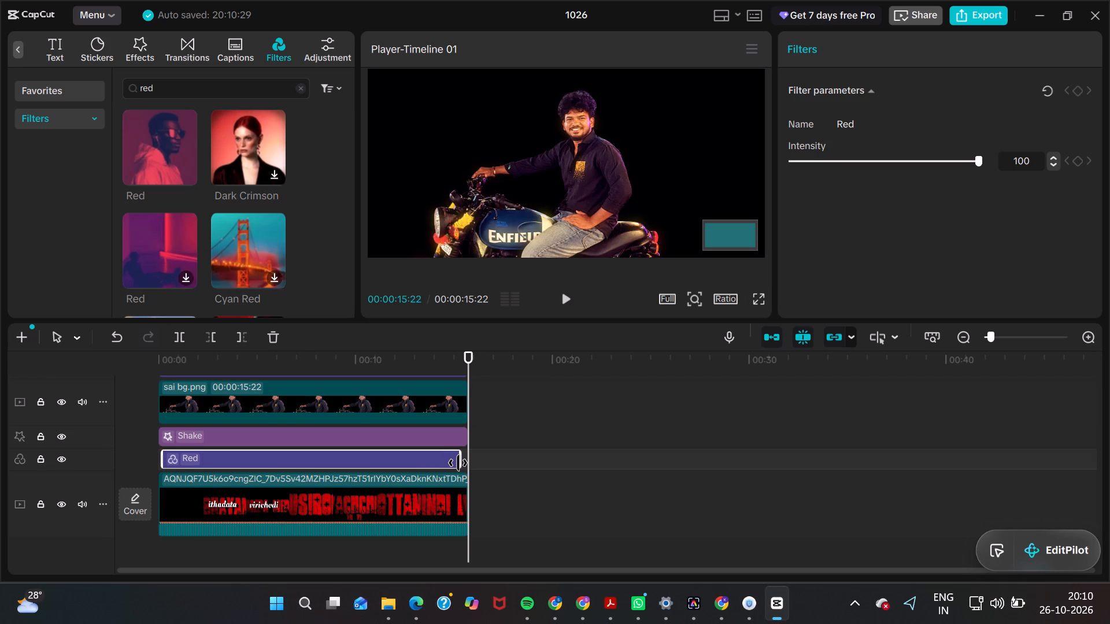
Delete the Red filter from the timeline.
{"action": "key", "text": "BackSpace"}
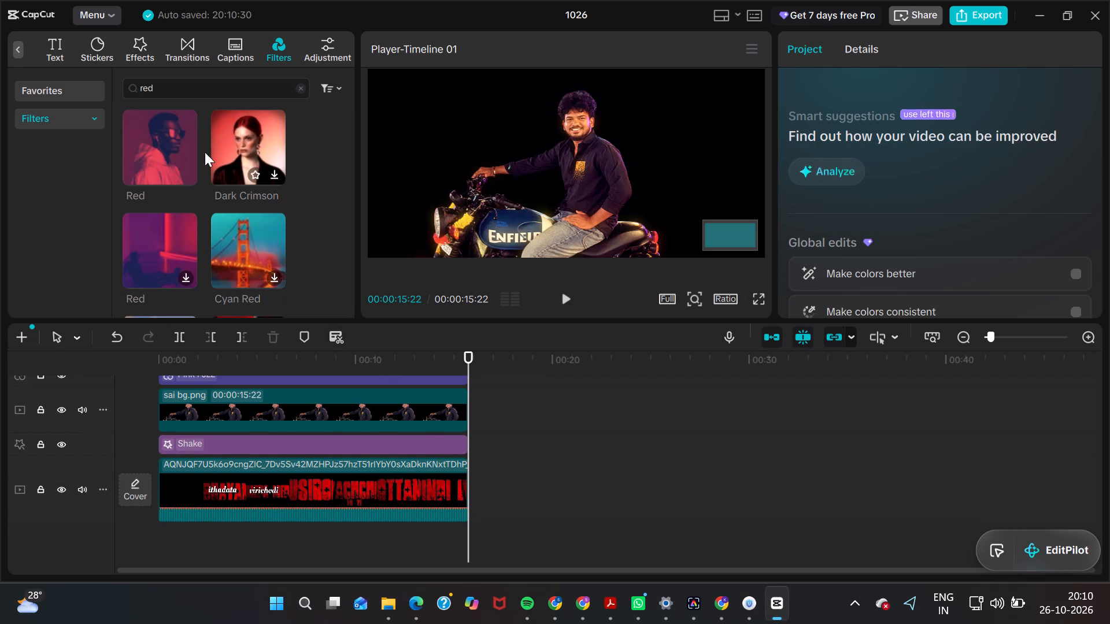
Find the Pumpkin filter among the red filters and download it.
{"action": "scroll", "coordinate": [170, 239], "scroll_direction": "down", "scroll_amount": 1}
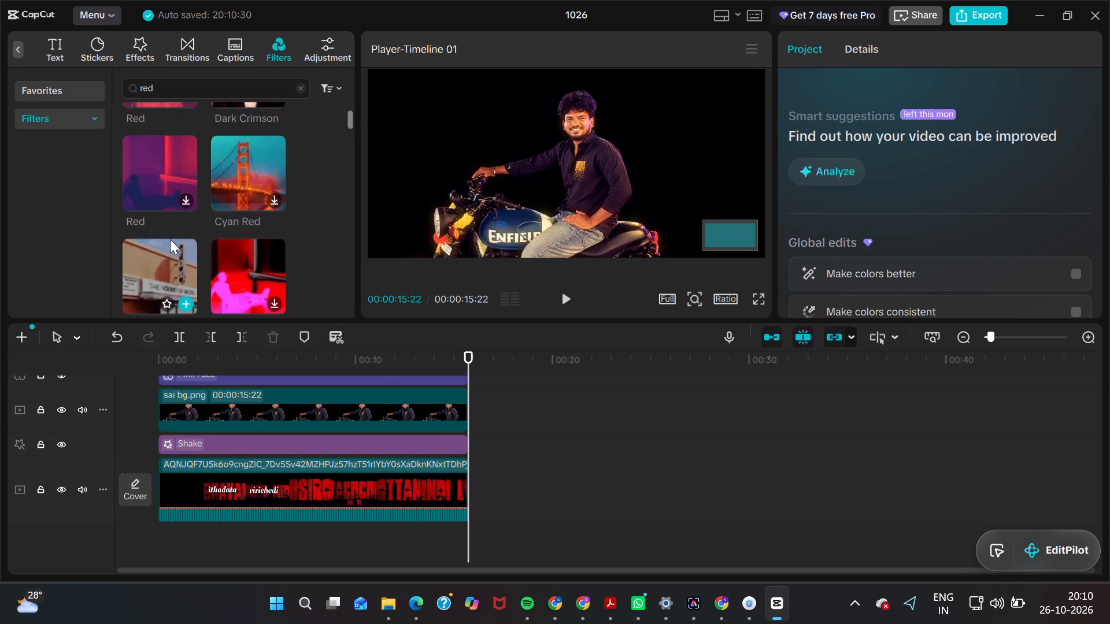
{"action": "scroll", "coordinate": [170, 239], "scroll_direction": "down", "scroll_amount": 1}
{"action": "scroll", "coordinate": [170, 239], "scroll_direction": "up", "scroll_amount": 1}
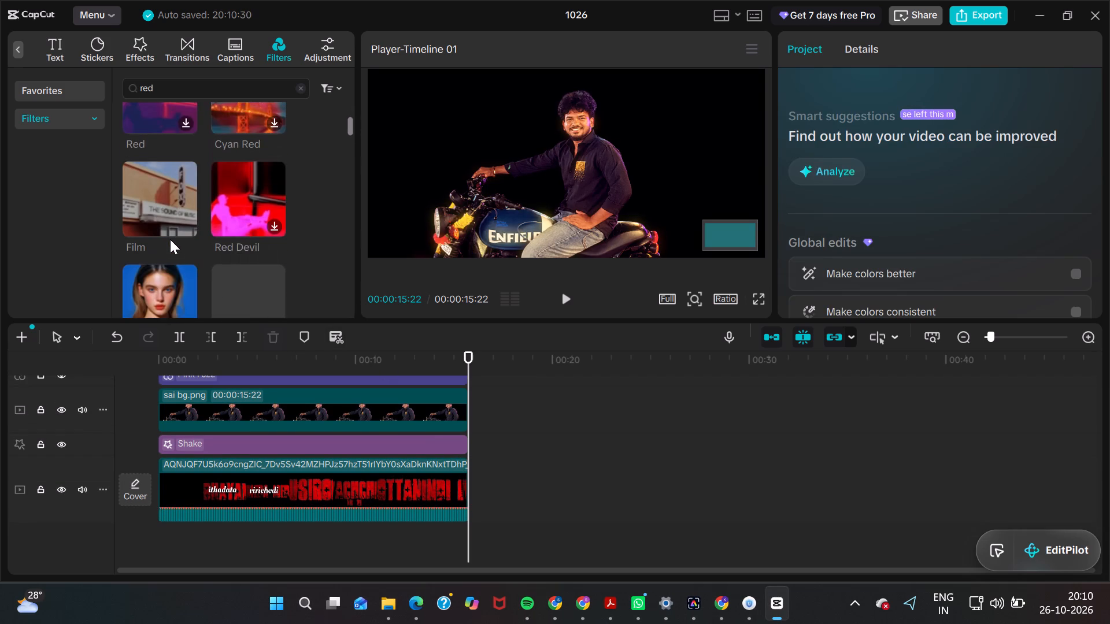
{"action": "scroll", "coordinate": [170, 239], "scroll_direction": "up", "scroll_amount": 1}
{"action": "scroll", "coordinate": [170, 239], "scroll_direction": "down", "scroll_amount": 1}
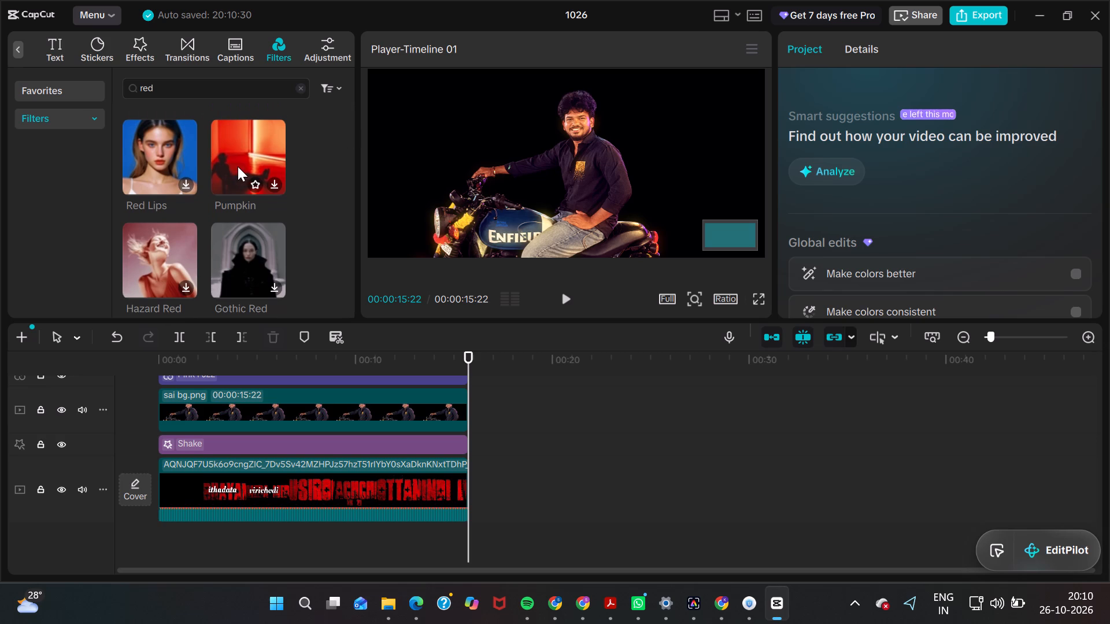
{"action": "double_click", "coordinate": [238, 166]}
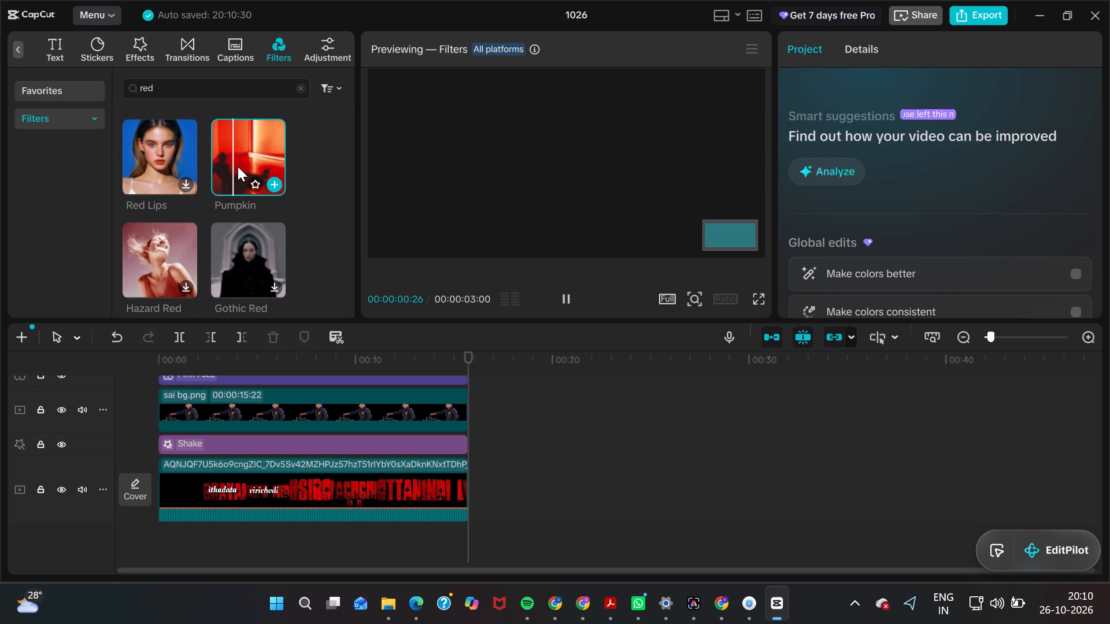
Add the Pumpkin filter between the Shake effect and the titles video, from the timeline start to the video's end at 00:00:15:22.
{"action": "left_click_drag", "start_coordinate": [238, 166], "coordinate": [175, 457]}
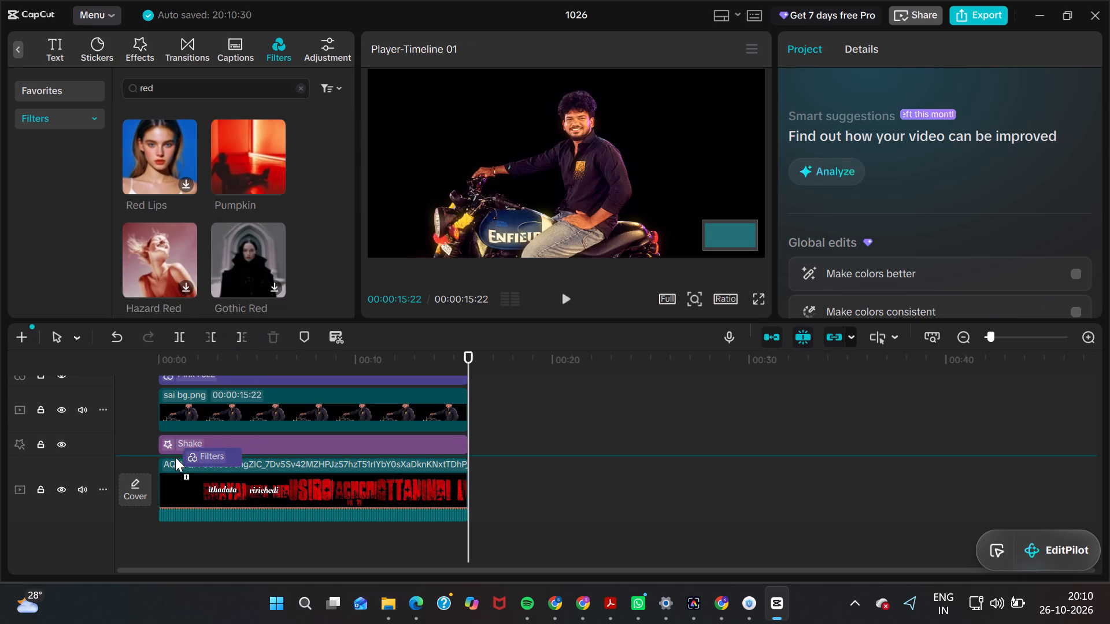
{"action": "left_click_drag", "start_coordinate": [175, 457], "coordinate": [156, 455]}
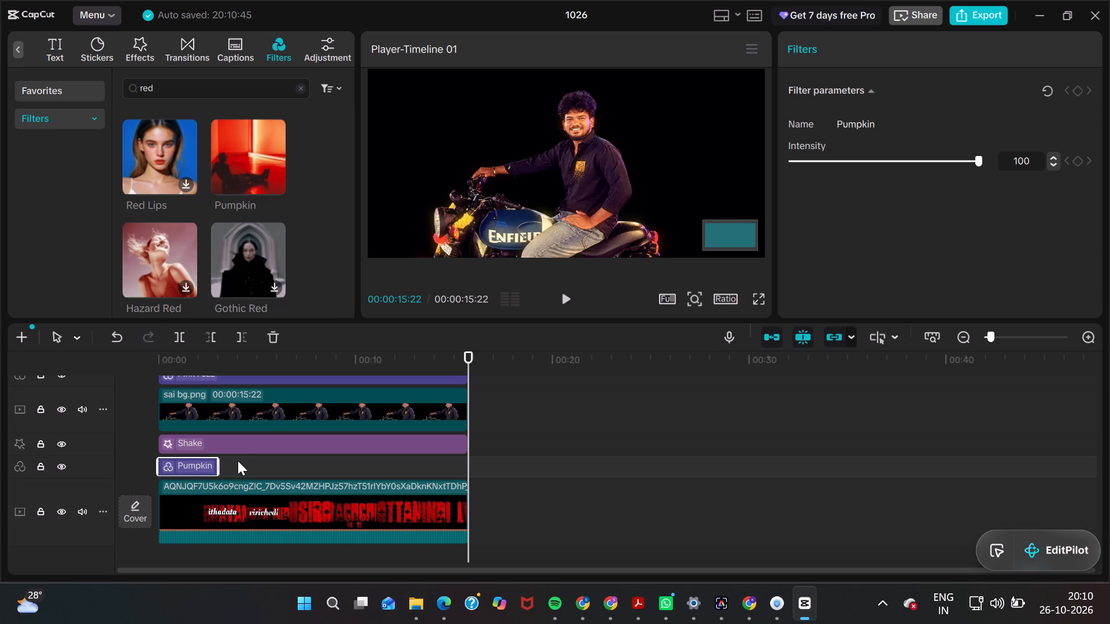
{"action": "left_click_drag", "start_coordinate": [217, 463], "coordinate": [294, 466]}
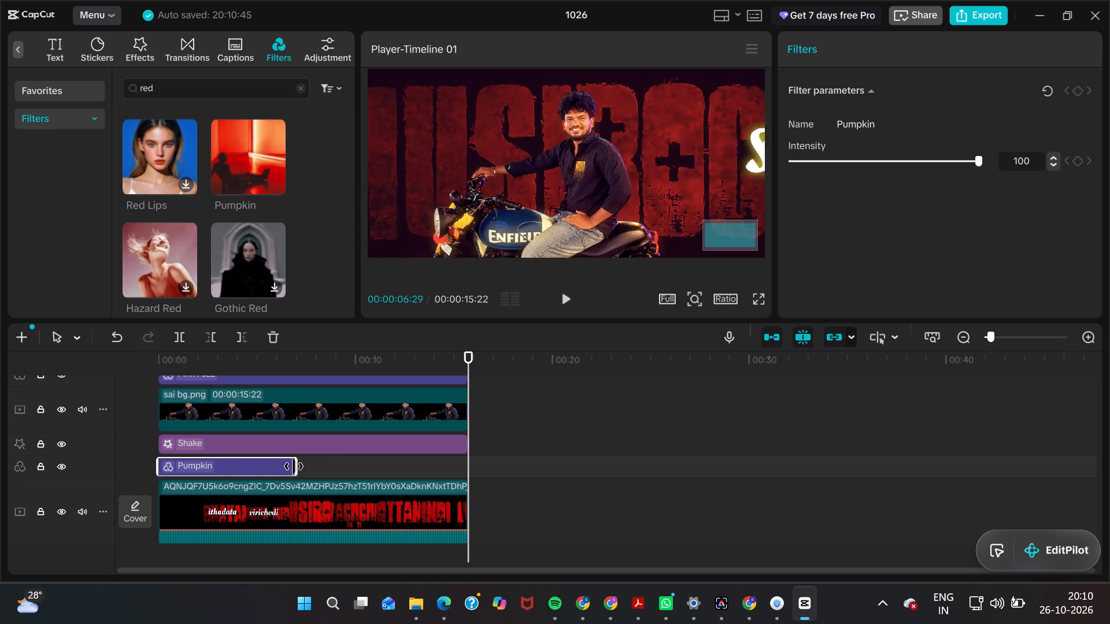
{"action": "left_click_drag", "start_coordinate": [294, 466], "coordinate": [428, 475]}
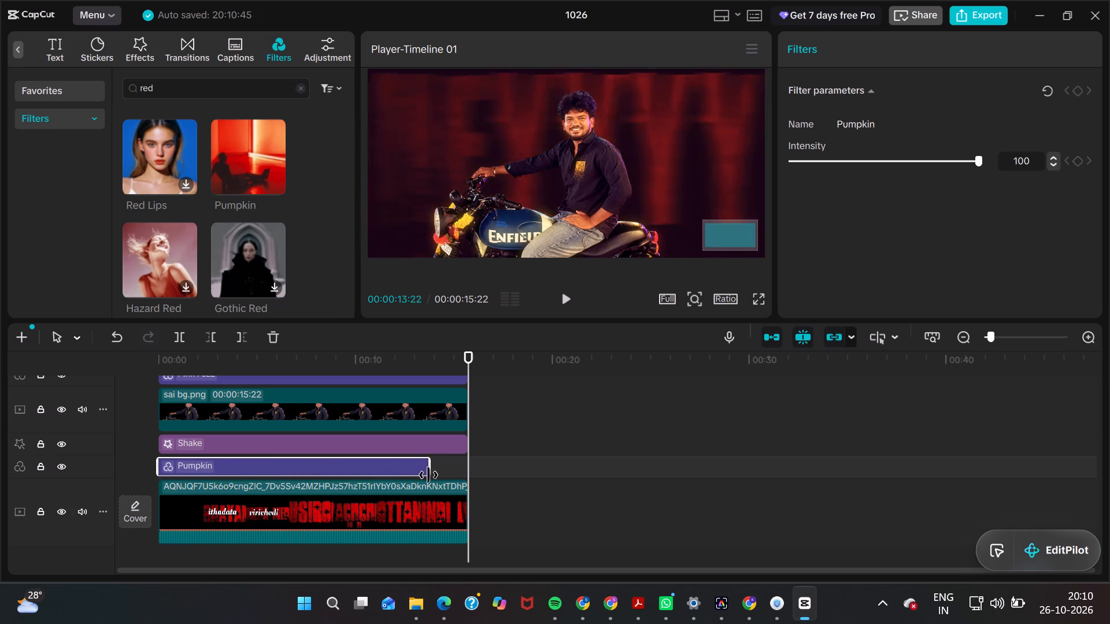
{"action": "left_click_drag", "start_coordinate": [428, 475], "coordinate": [465, 471]}
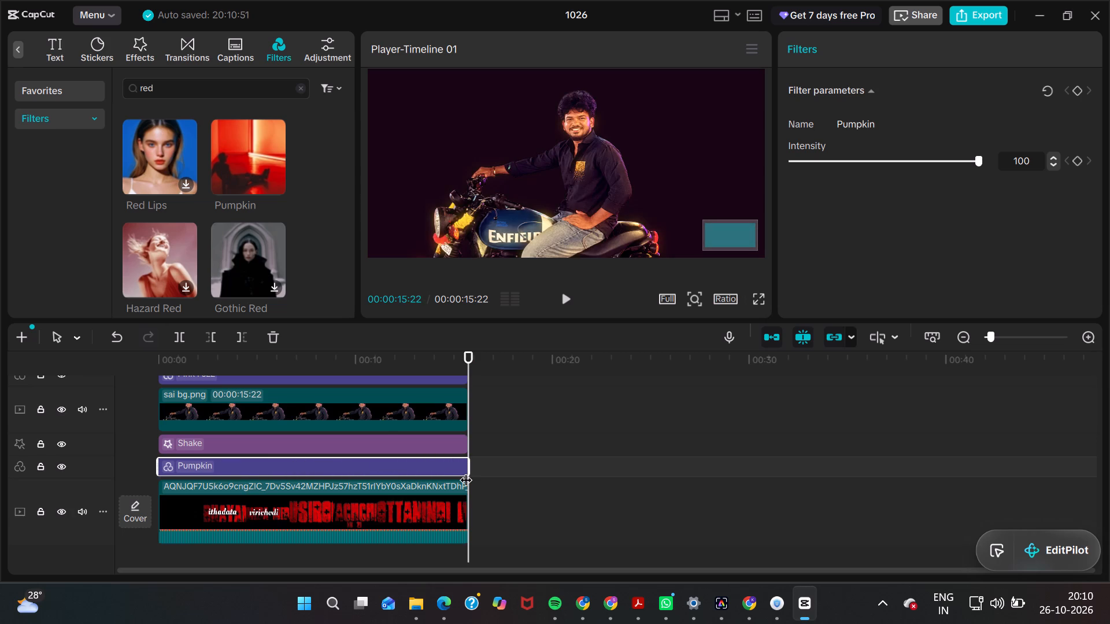
Move the Shake effect from beneath the sai bg.png photo to a track above the Pink Fuzz filter.
{"action": "left_click_drag", "start_coordinate": [372, 437], "coordinate": [363, 392]}
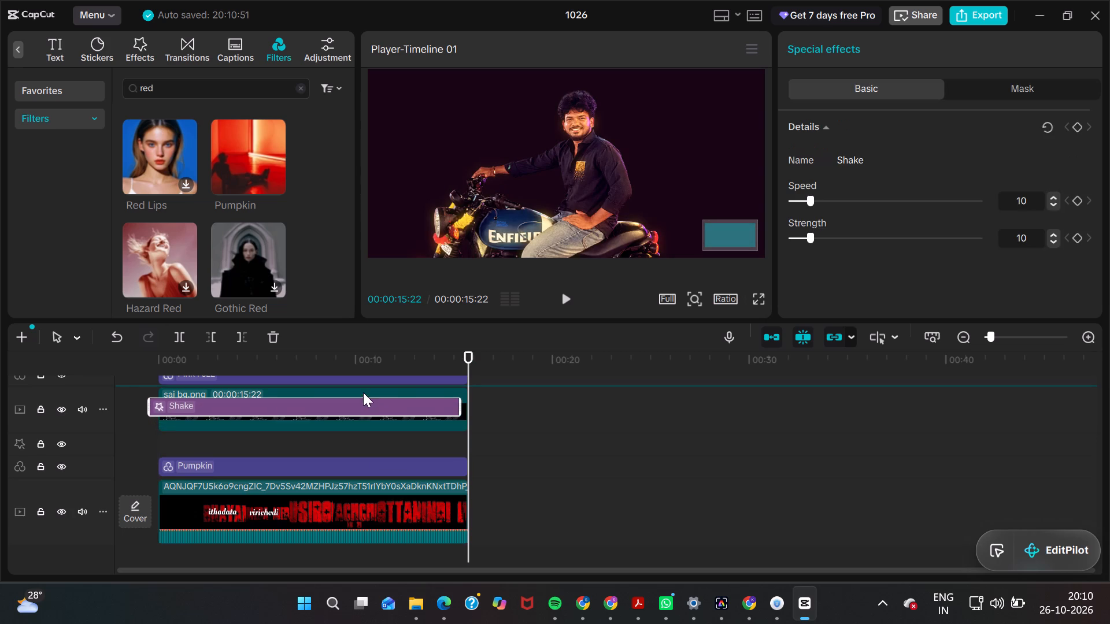
{"action": "left_click_drag", "start_coordinate": [363, 392], "coordinate": [364, 382]}
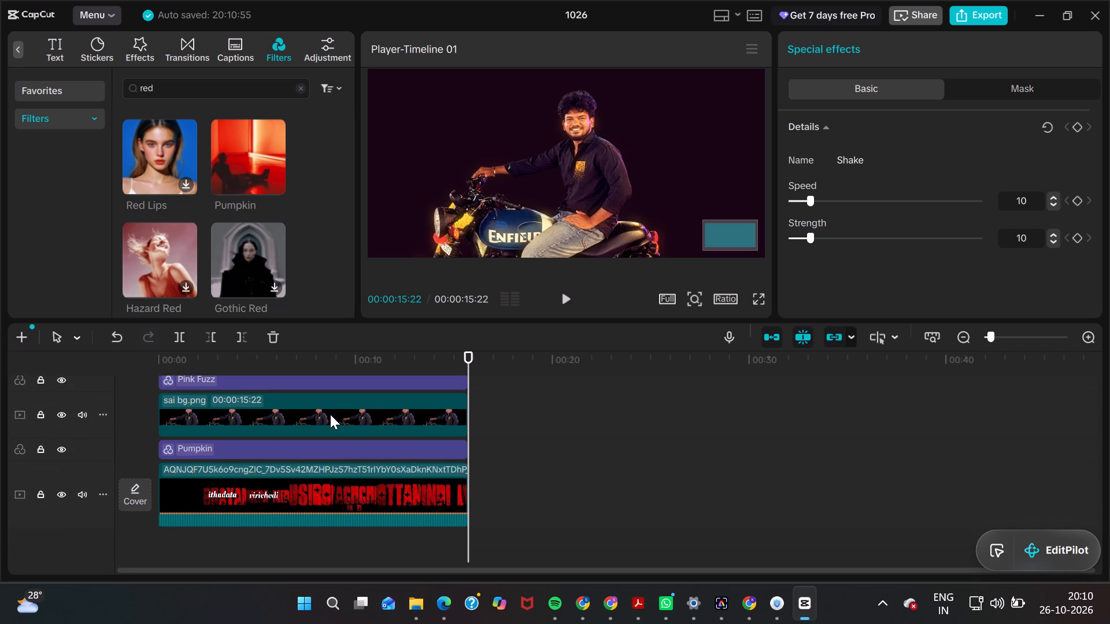
Play the edit in full screen from the timeline start to check the new layer order.
{"action": "left_click_drag", "start_coordinate": [467, 374], "coordinate": [39, 450]}
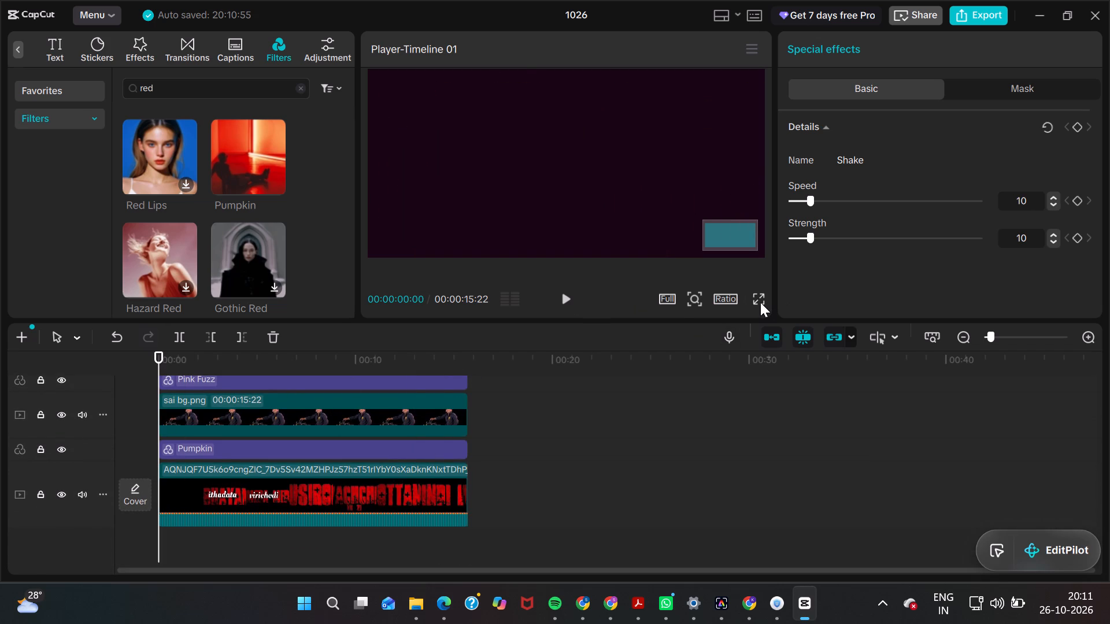
{"action": "left_click", "coordinate": [760, 302]}
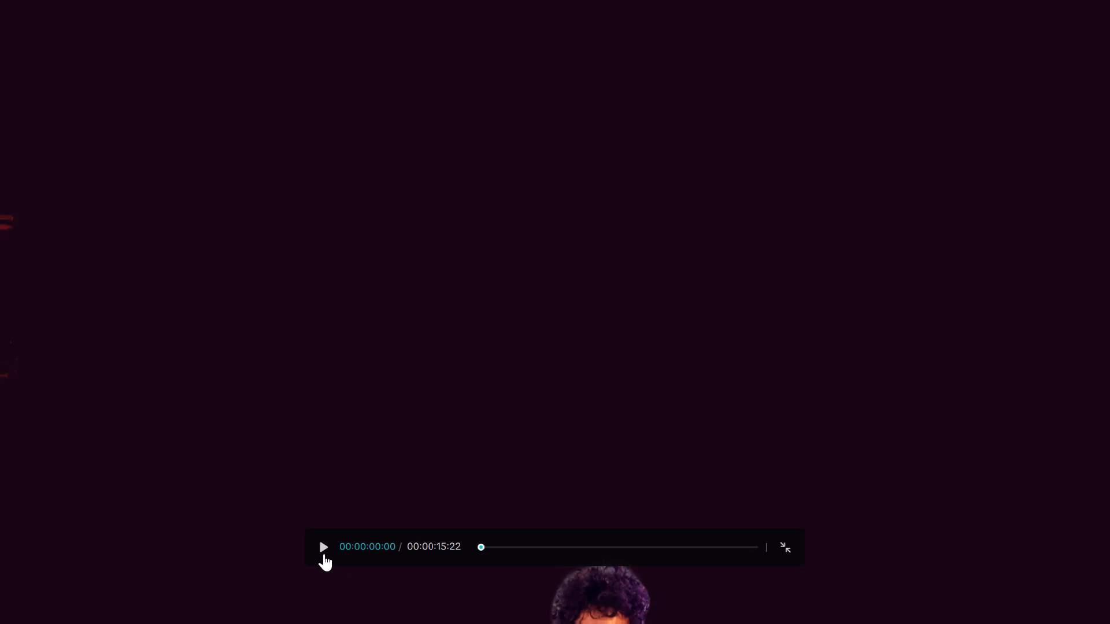
{"action": "left_click", "coordinate": [324, 554]}
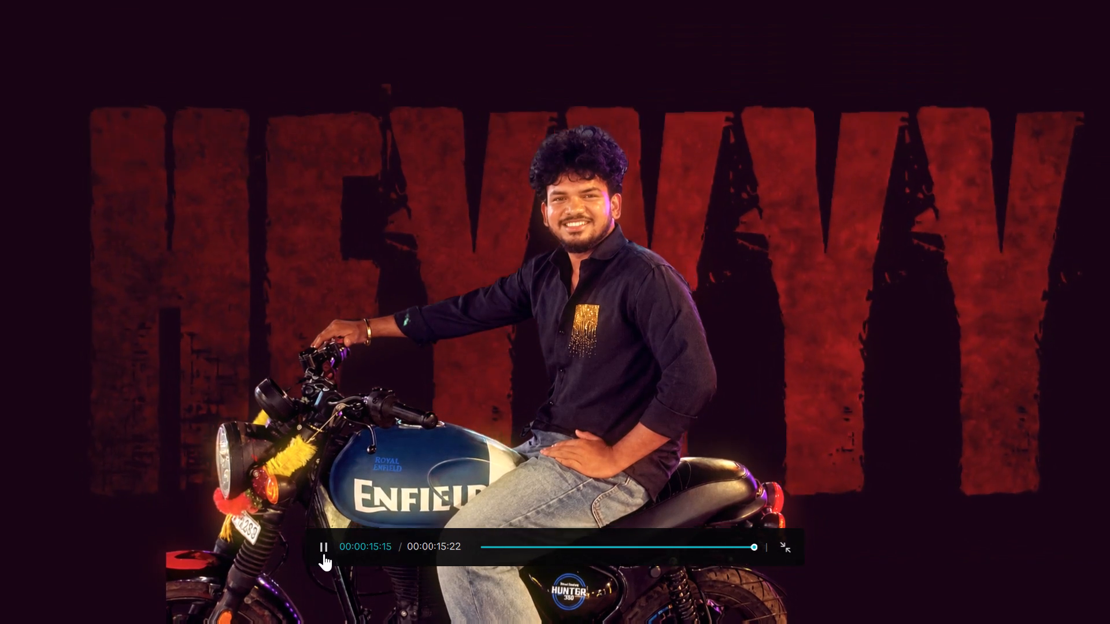
{"action": "key", "text": "Escape"}
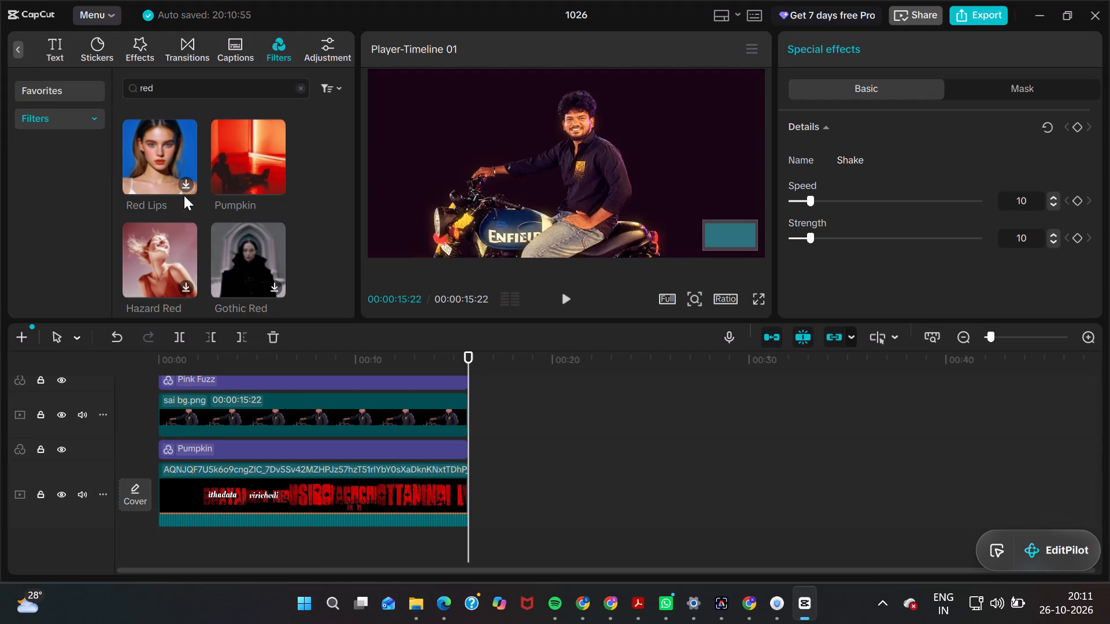
Replace the shaking search in the effects library with a search for fire wrinkles.
{"action": "scroll", "coordinate": [240, 197], "scroll_direction": "down", "scroll_amount": 1}
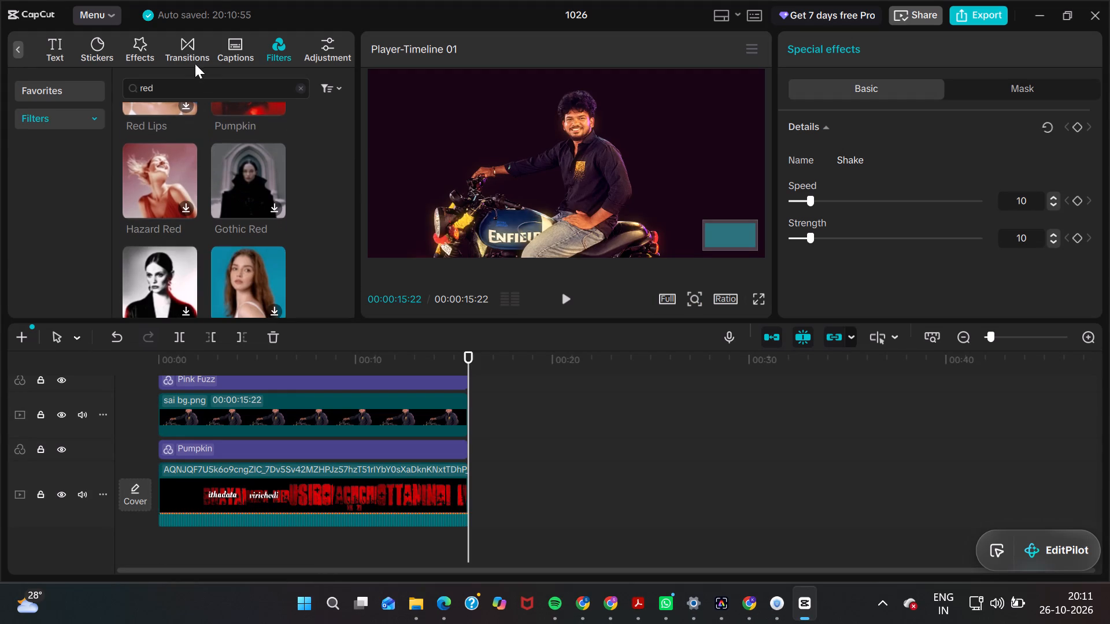
{"action": "left_click", "coordinate": [148, 57]}
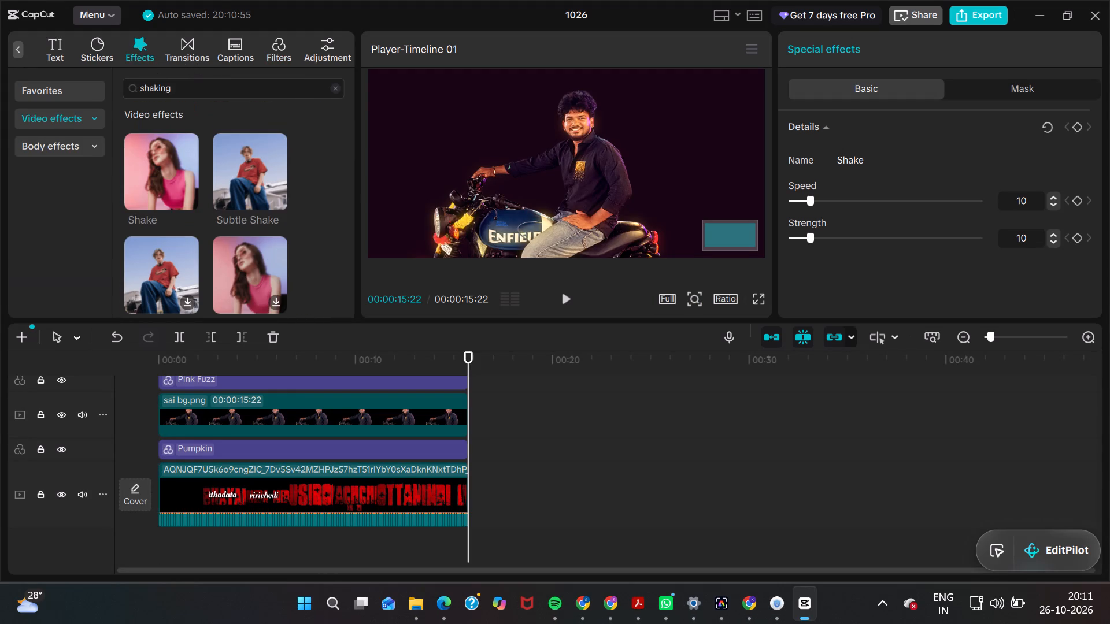
{"action": "left_click", "coordinate": [331, 88]}
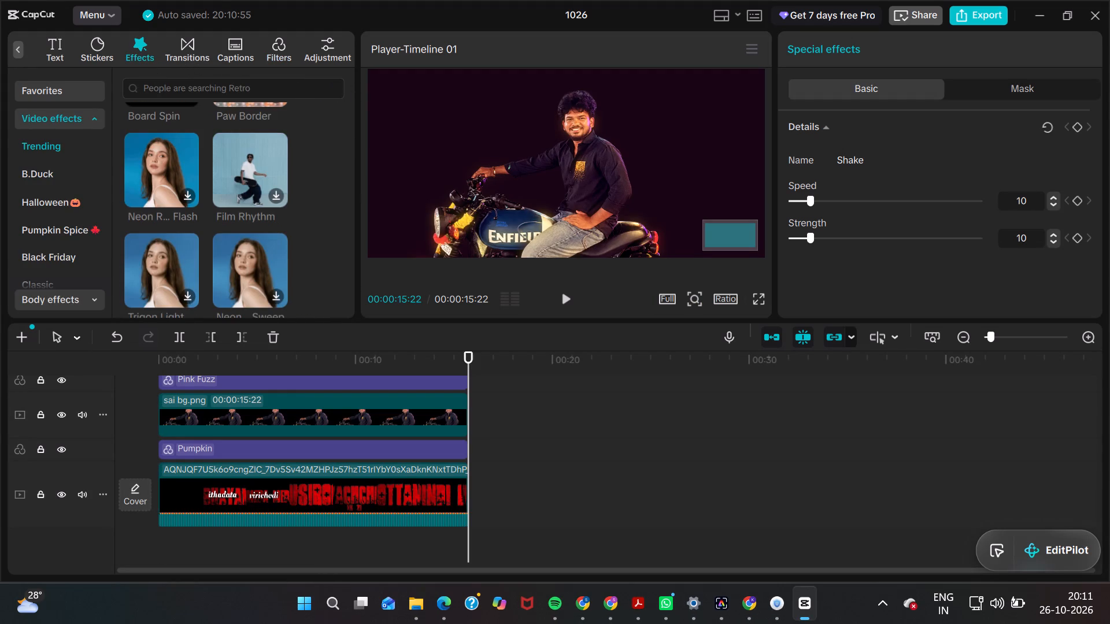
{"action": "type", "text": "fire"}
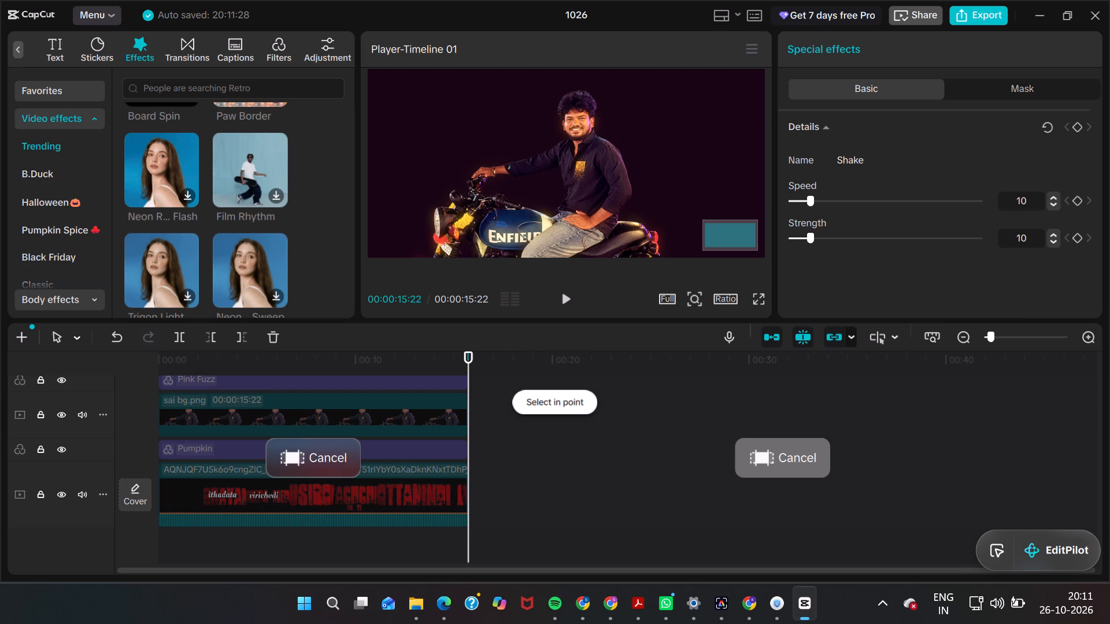
{"action": "left_click", "coordinate": [765, 458]}
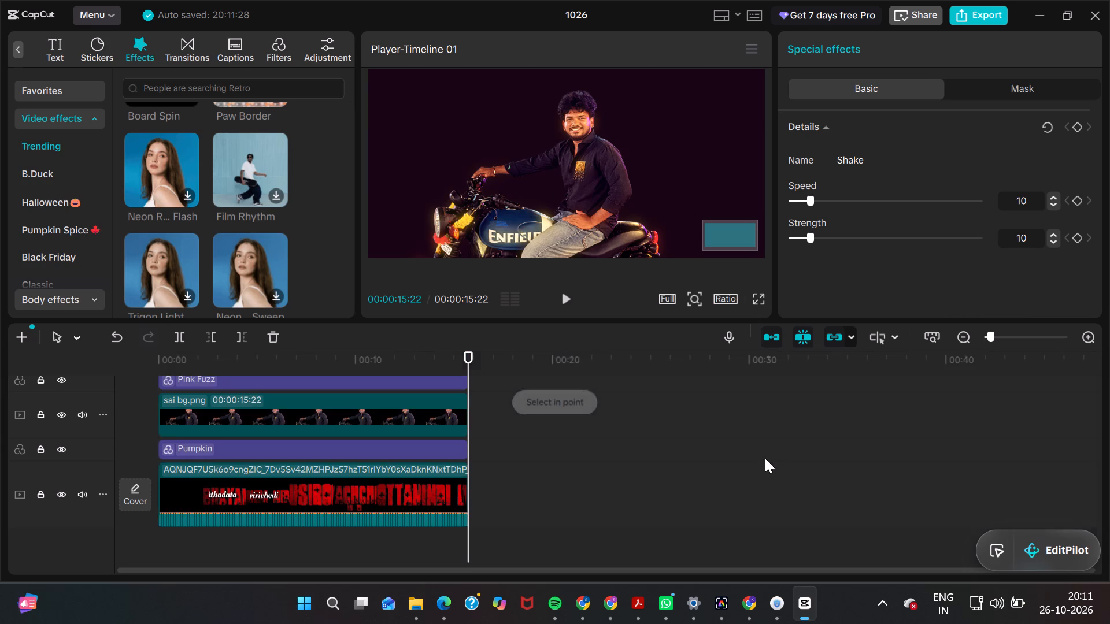
{"action": "left_click", "coordinate": [197, 77]}
{"action": "left_click", "coordinate": [197, 91]}
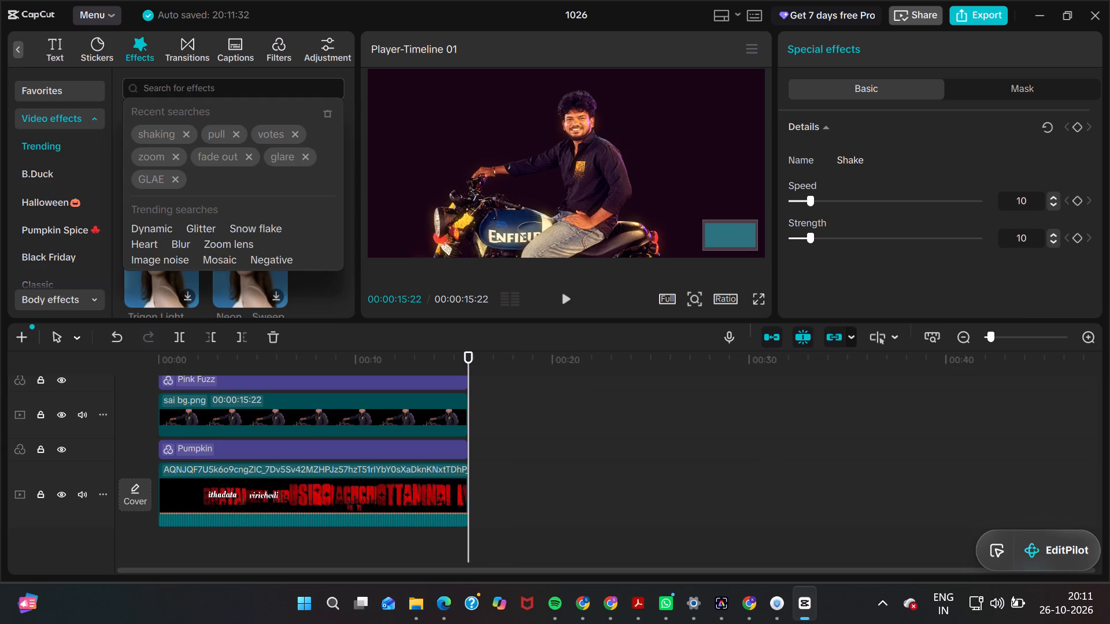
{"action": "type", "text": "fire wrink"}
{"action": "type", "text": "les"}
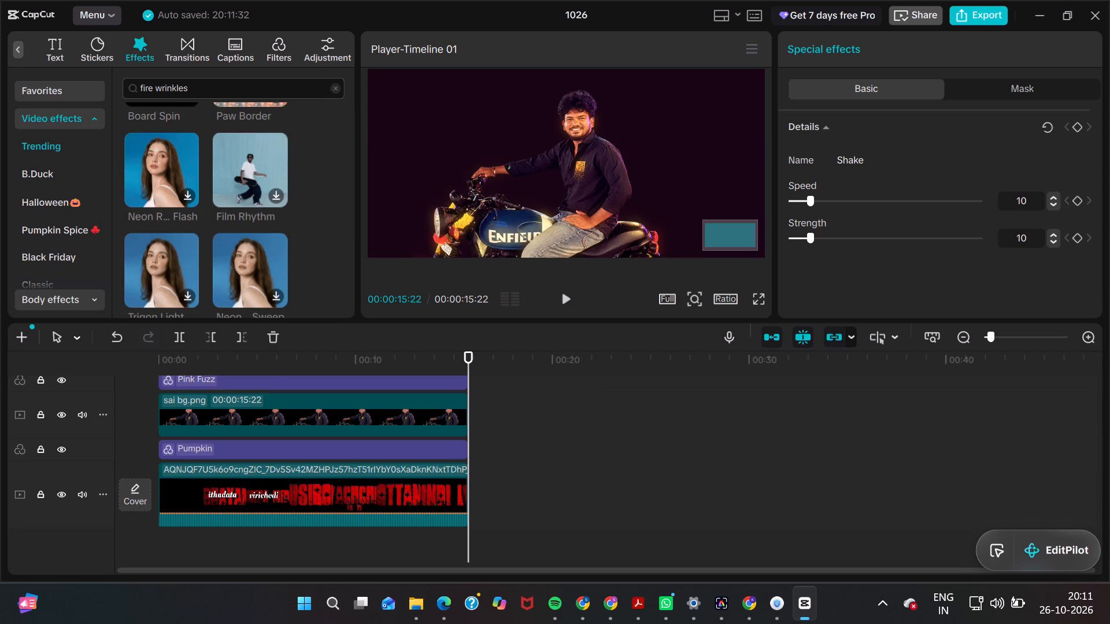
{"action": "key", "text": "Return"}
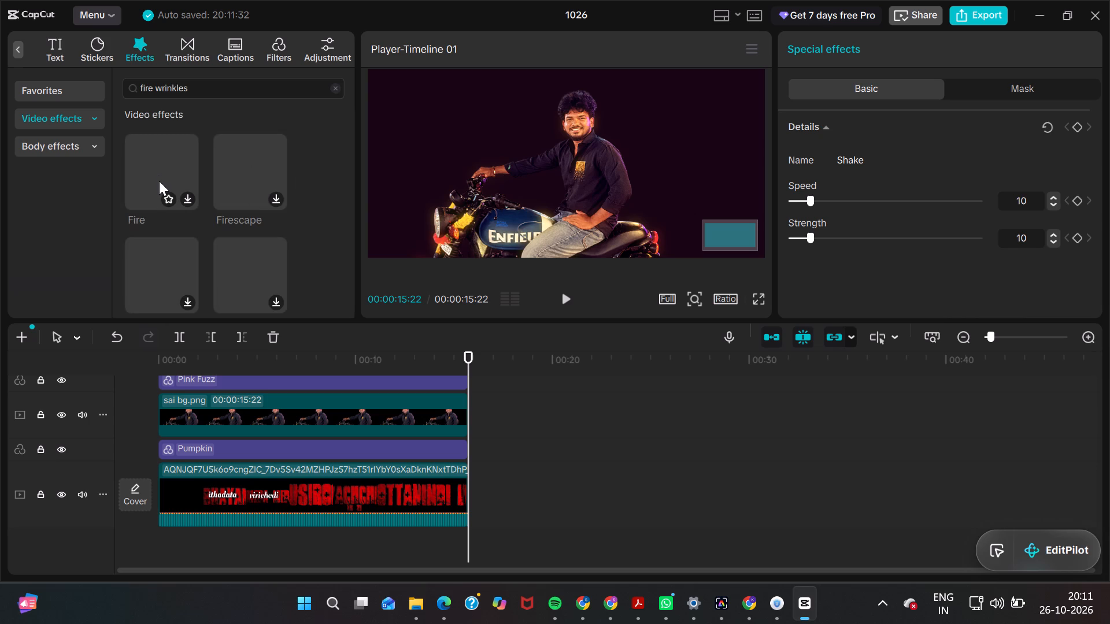
Examine the fire-themed video effects in the search results to choose one for the motorcycle video.
{"action": "scroll", "coordinate": [187, 210], "scroll_direction": "down", "scroll_amount": 1}
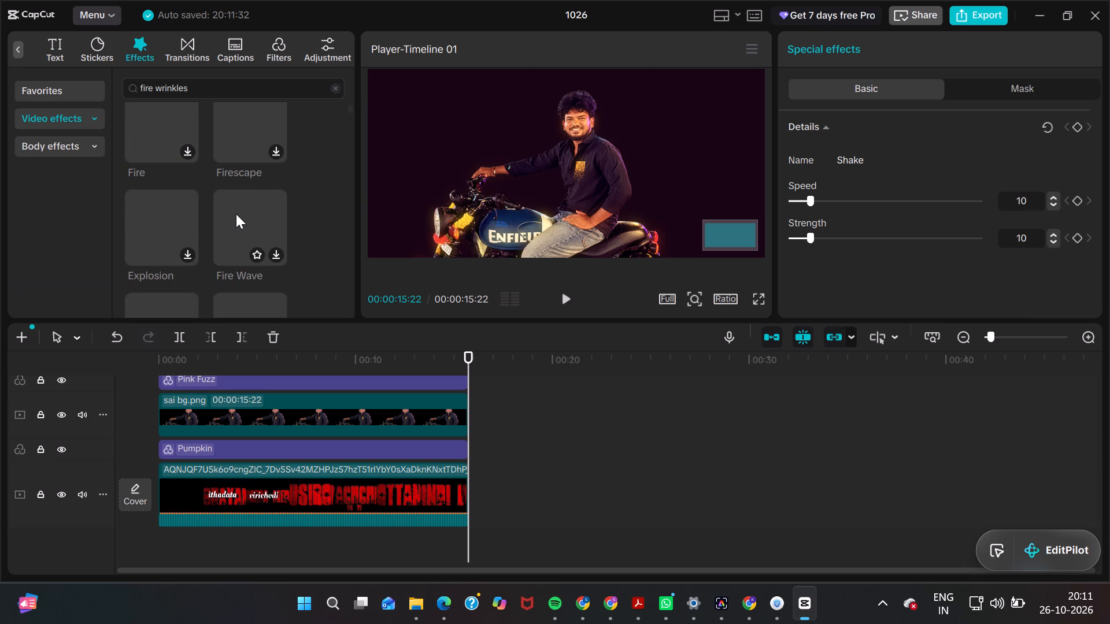
{"action": "scroll", "coordinate": [236, 214], "scroll_direction": "up", "scroll_amount": 1}
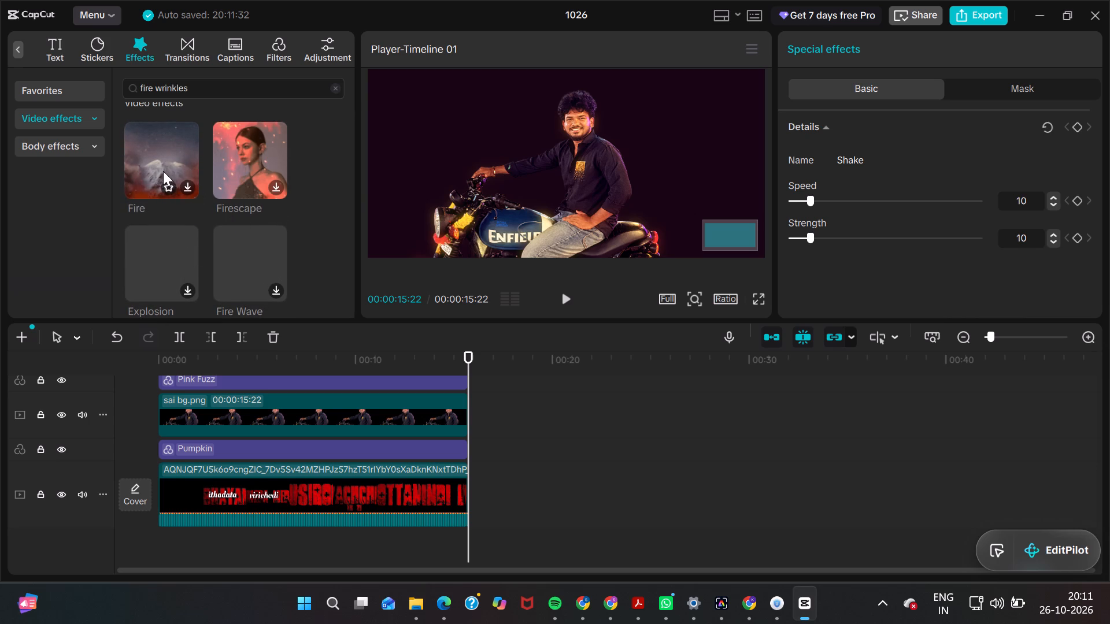
{"action": "scroll", "coordinate": [243, 168], "scroll_direction": "down", "scroll_amount": 1}
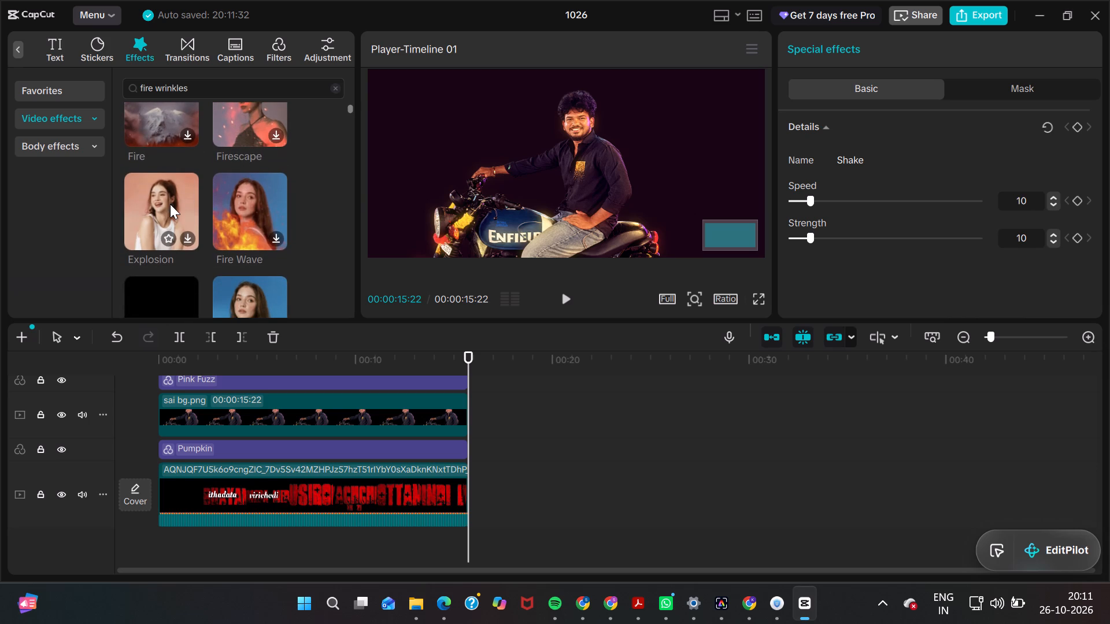
{"action": "scroll", "coordinate": [167, 206], "scroll_direction": "down", "scroll_amount": 1}
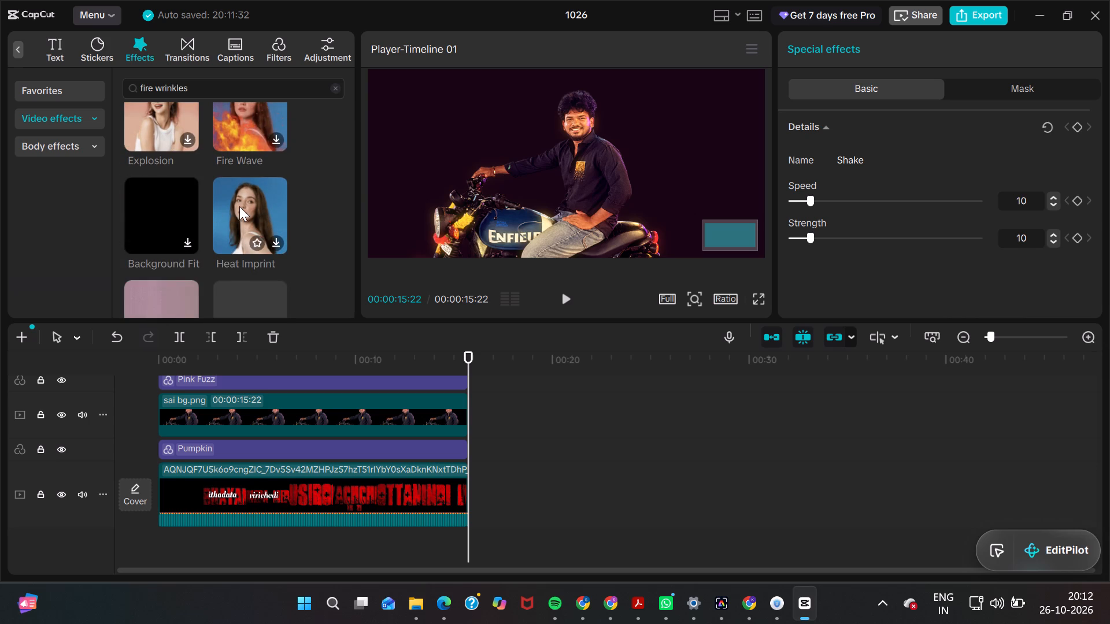
{"action": "scroll", "coordinate": [239, 206], "scroll_direction": "down", "scroll_amount": 1}
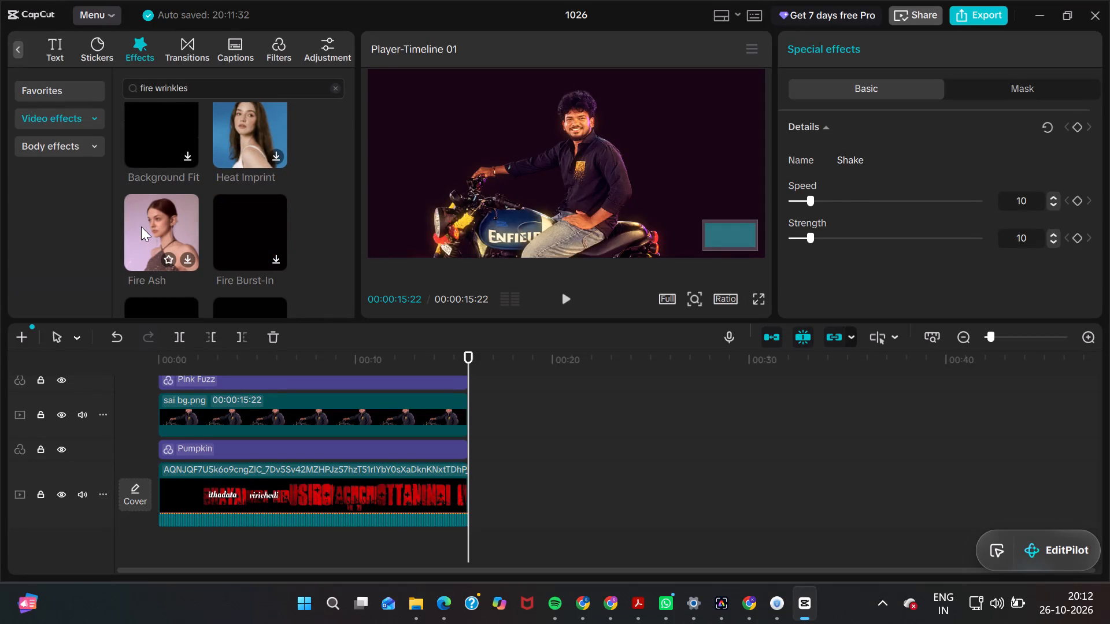
{"action": "scroll", "coordinate": [141, 226], "scroll_direction": "down", "scroll_amount": 1}
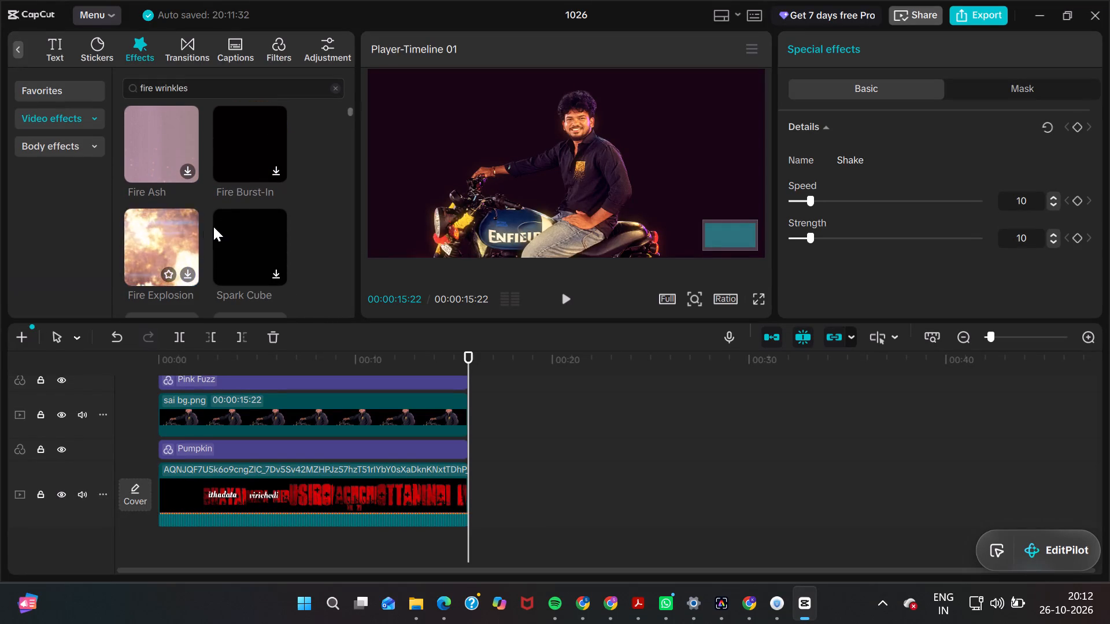
{"action": "scroll", "coordinate": [234, 231], "scroll_direction": "down", "scroll_amount": 2}
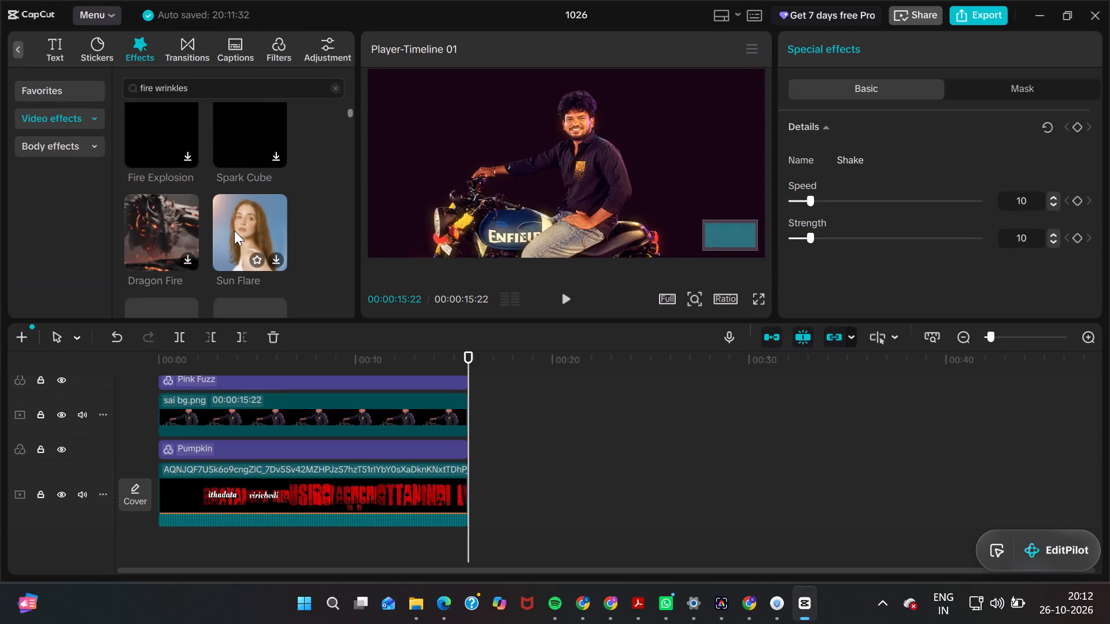
{"action": "scroll", "coordinate": [153, 233], "scroll_direction": "down", "scroll_amount": 1}
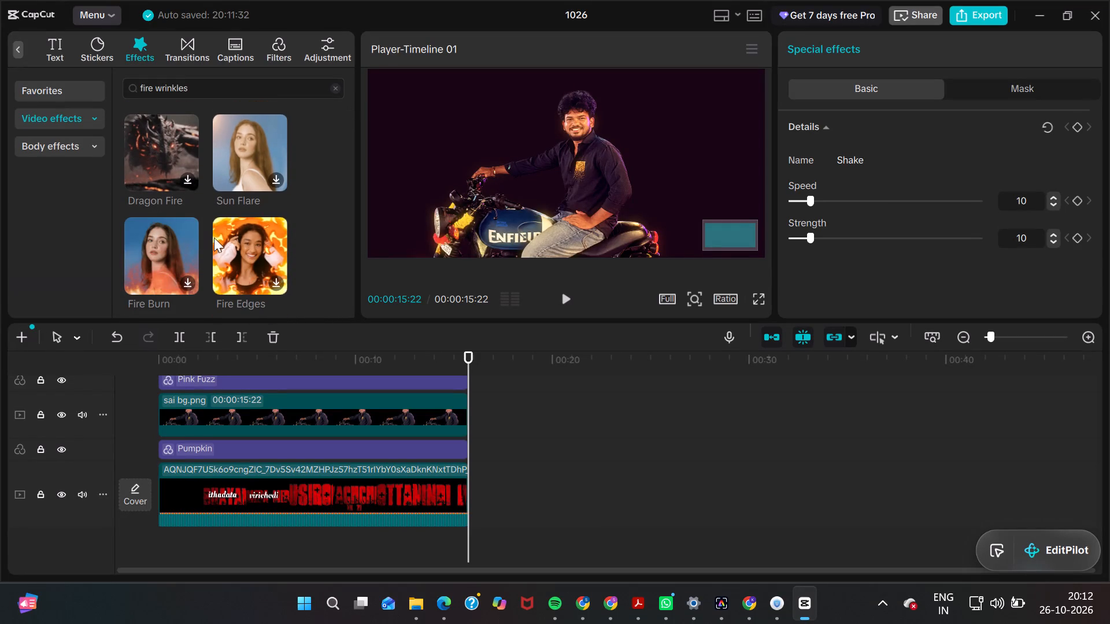
{"action": "scroll", "coordinate": [235, 242], "scroll_direction": "down", "scroll_amount": 1}
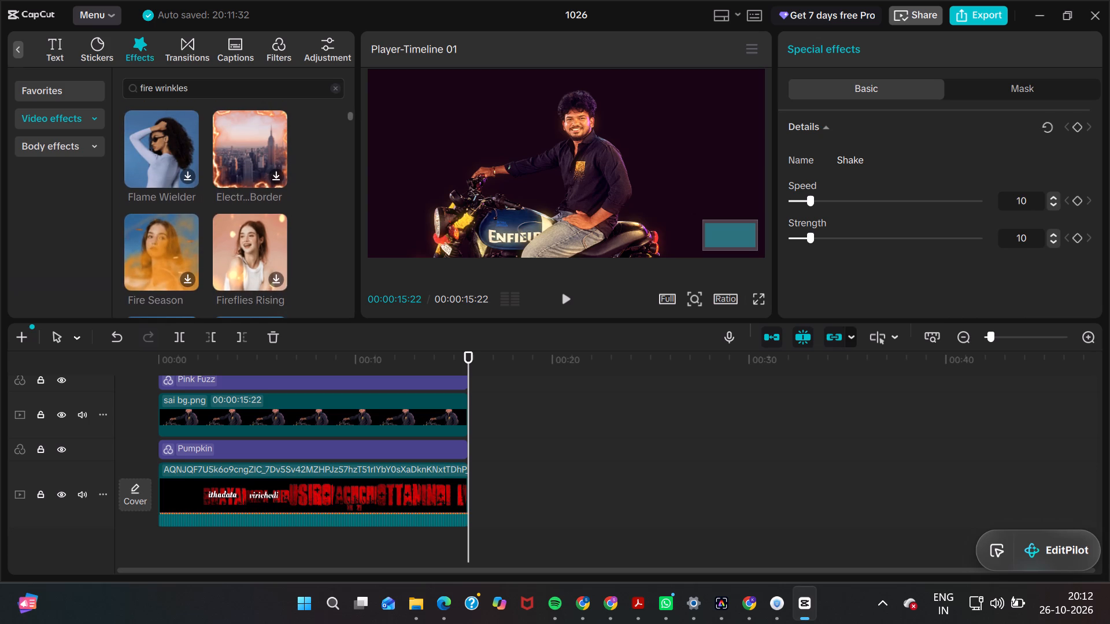
{"action": "scroll", "coordinate": [153, 162], "scroll_direction": "up", "scroll_amount": 2}
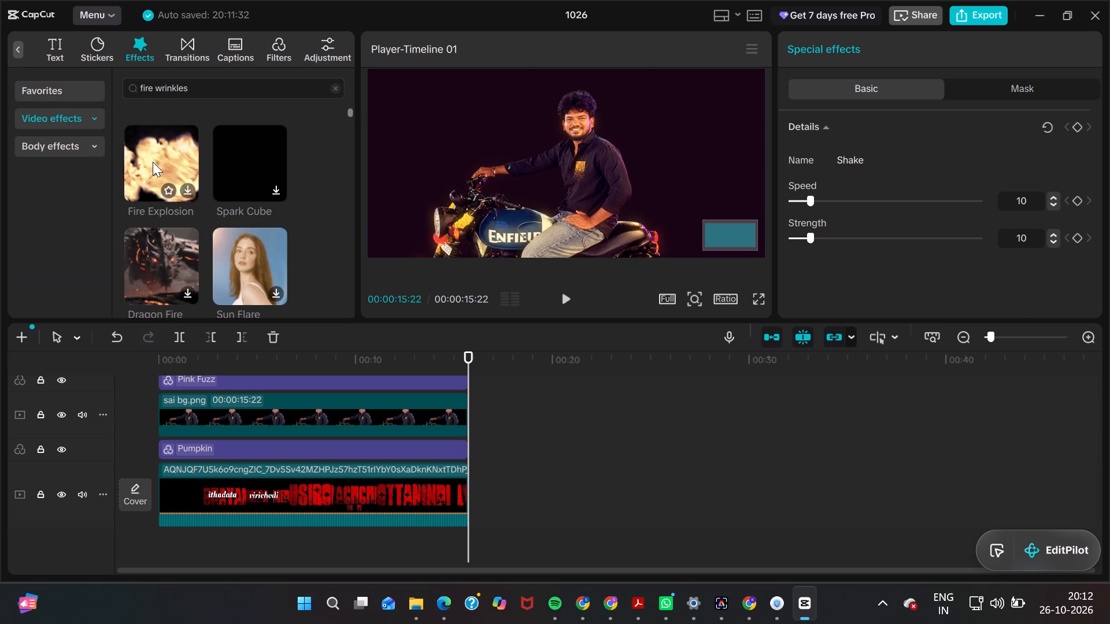
{"action": "scroll", "coordinate": [145, 276], "scroll_direction": "up", "scroll_amount": 2}
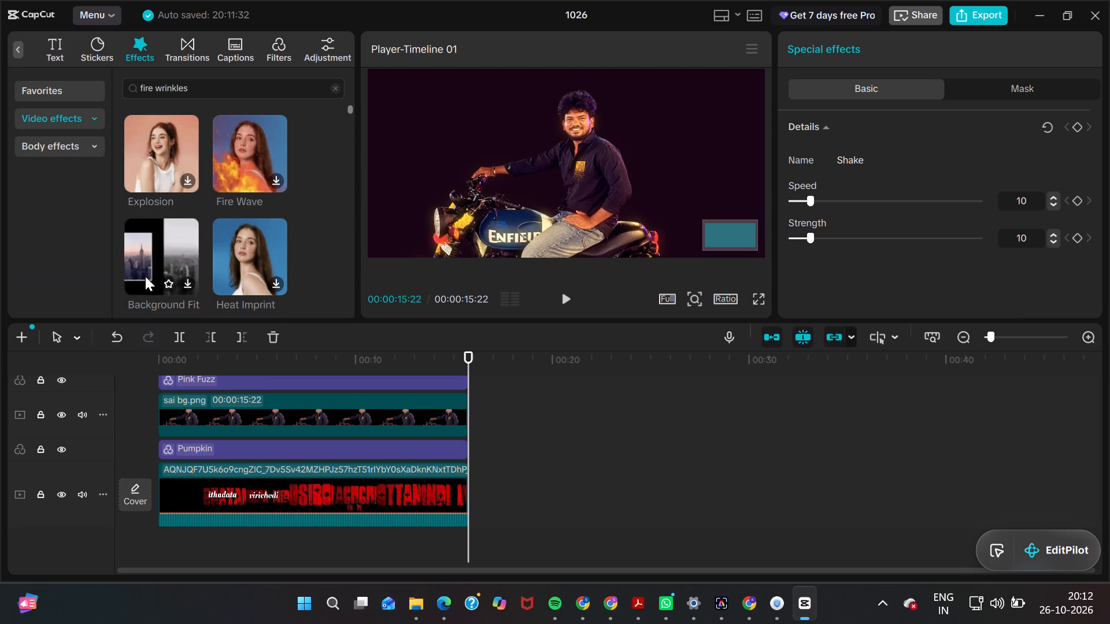
{"action": "scroll", "coordinate": [157, 166], "scroll_direction": "up", "scroll_amount": 1}
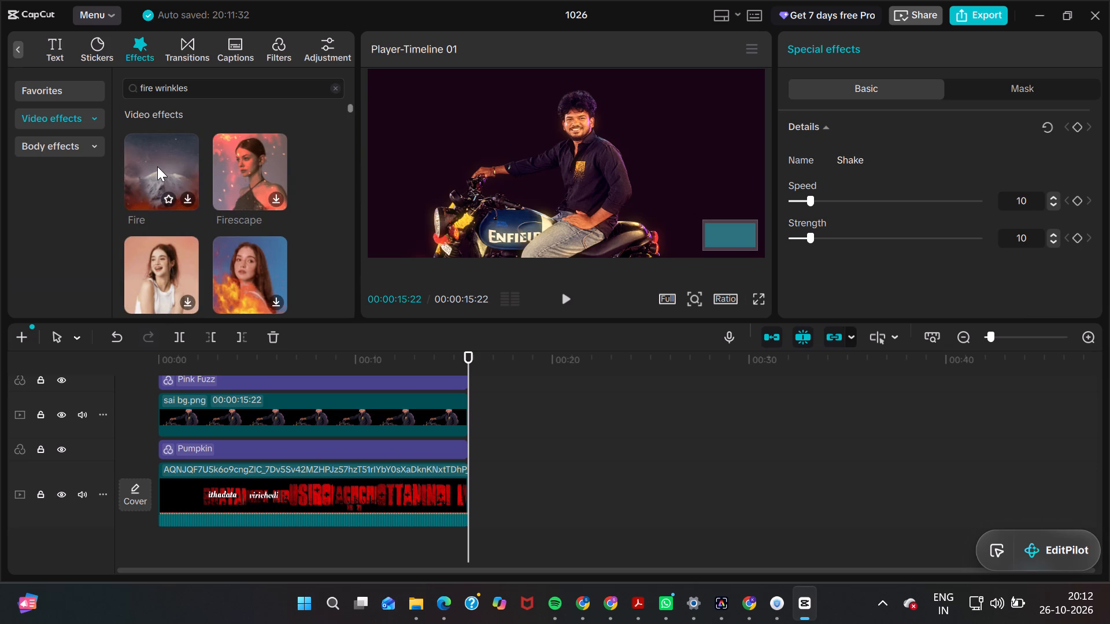
{"action": "scroll", "coordinate": [157, 166], "scroll_direction": "down", "scroll_amount": 3}
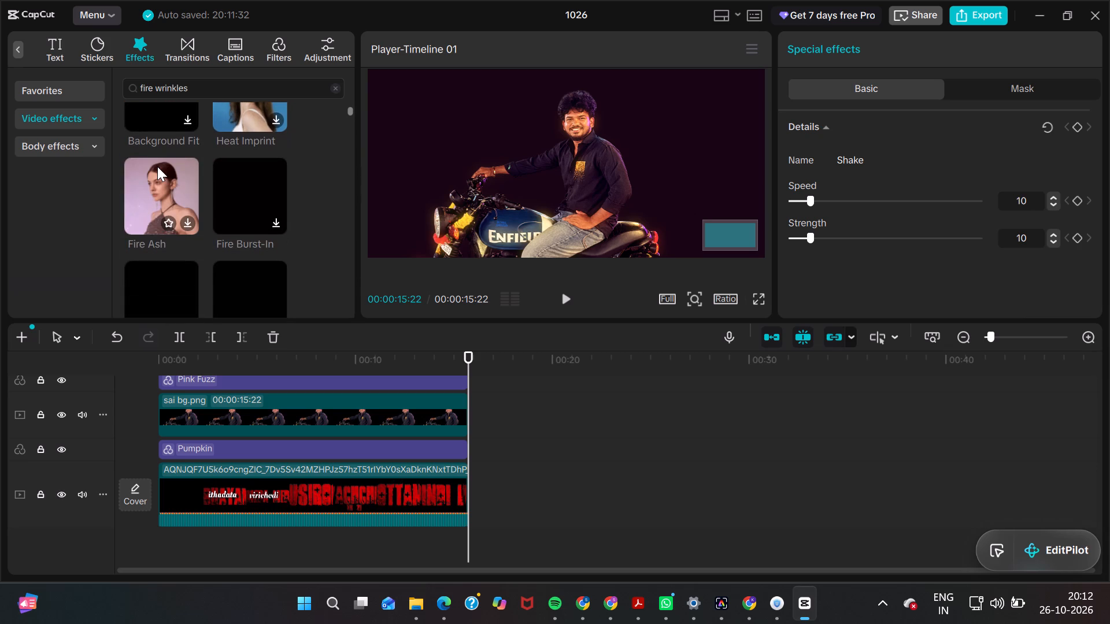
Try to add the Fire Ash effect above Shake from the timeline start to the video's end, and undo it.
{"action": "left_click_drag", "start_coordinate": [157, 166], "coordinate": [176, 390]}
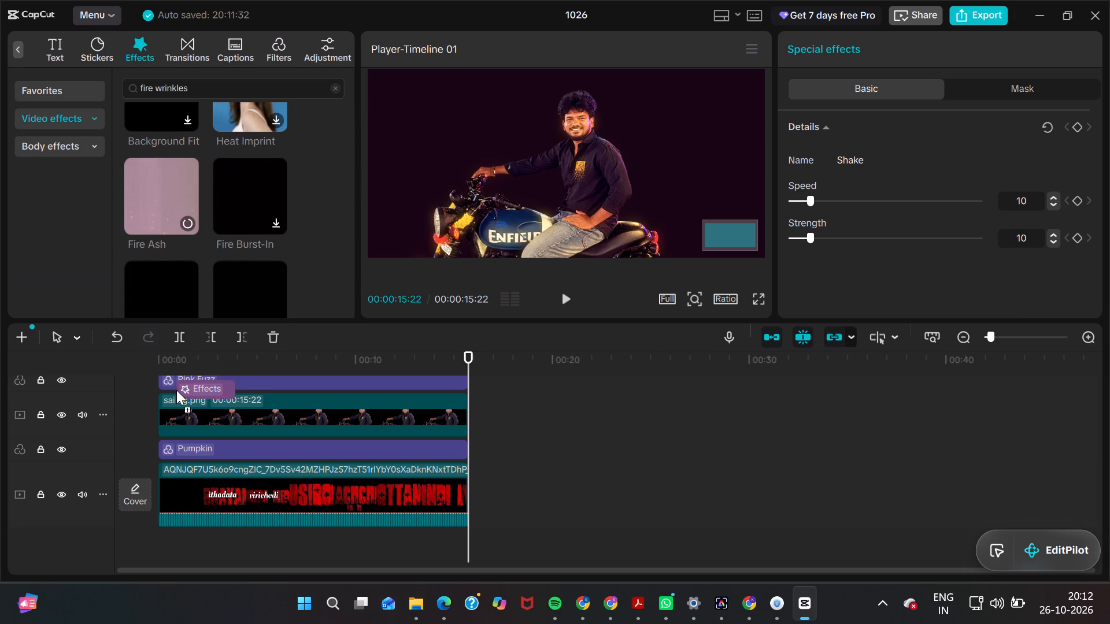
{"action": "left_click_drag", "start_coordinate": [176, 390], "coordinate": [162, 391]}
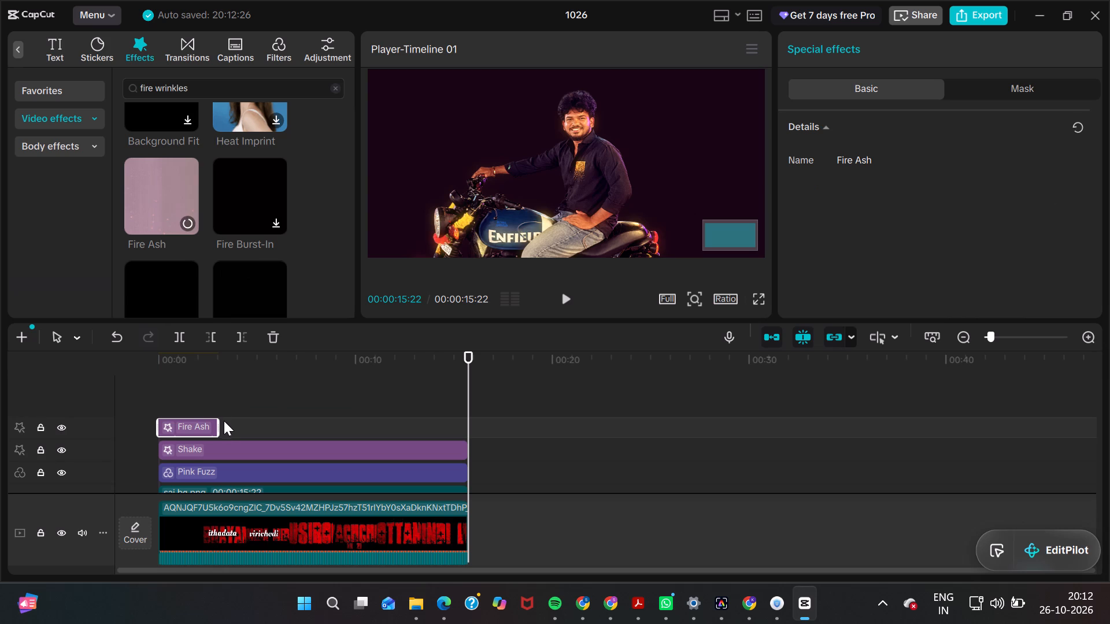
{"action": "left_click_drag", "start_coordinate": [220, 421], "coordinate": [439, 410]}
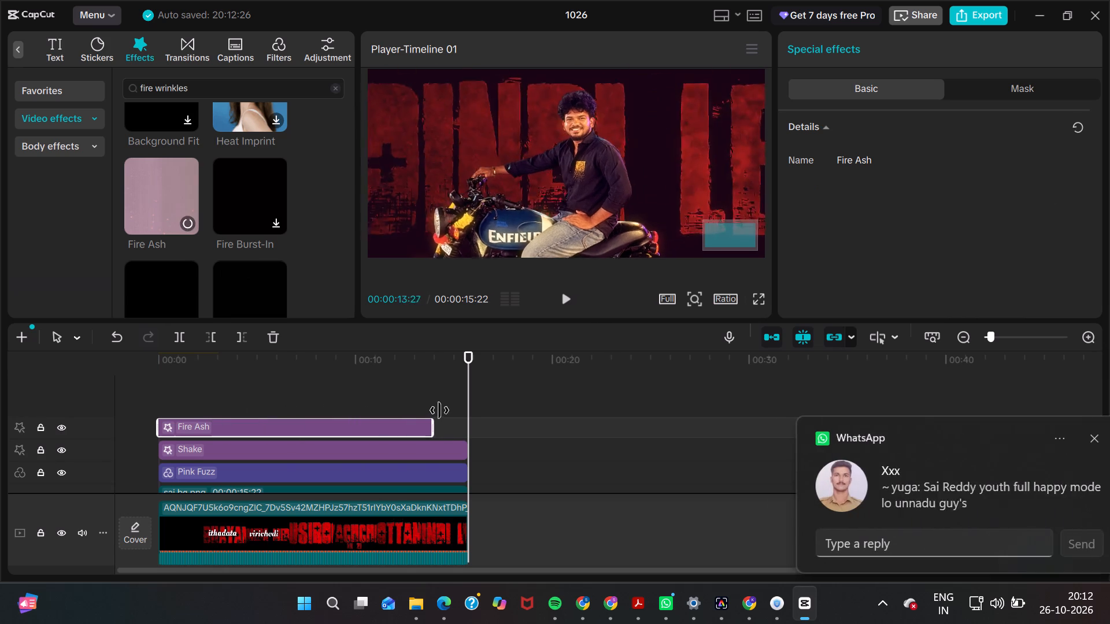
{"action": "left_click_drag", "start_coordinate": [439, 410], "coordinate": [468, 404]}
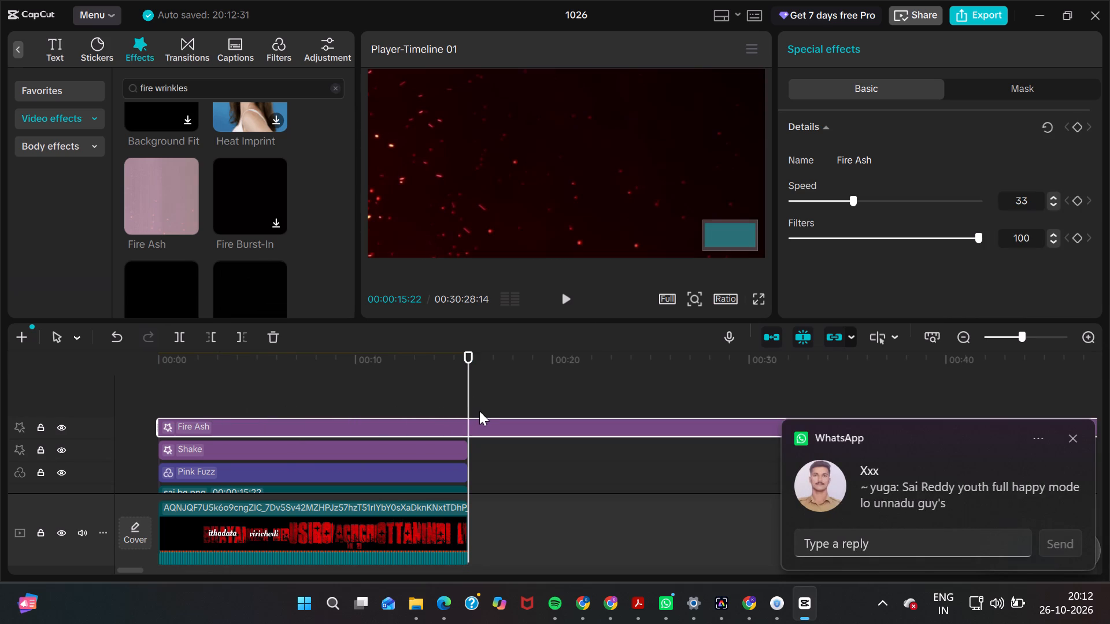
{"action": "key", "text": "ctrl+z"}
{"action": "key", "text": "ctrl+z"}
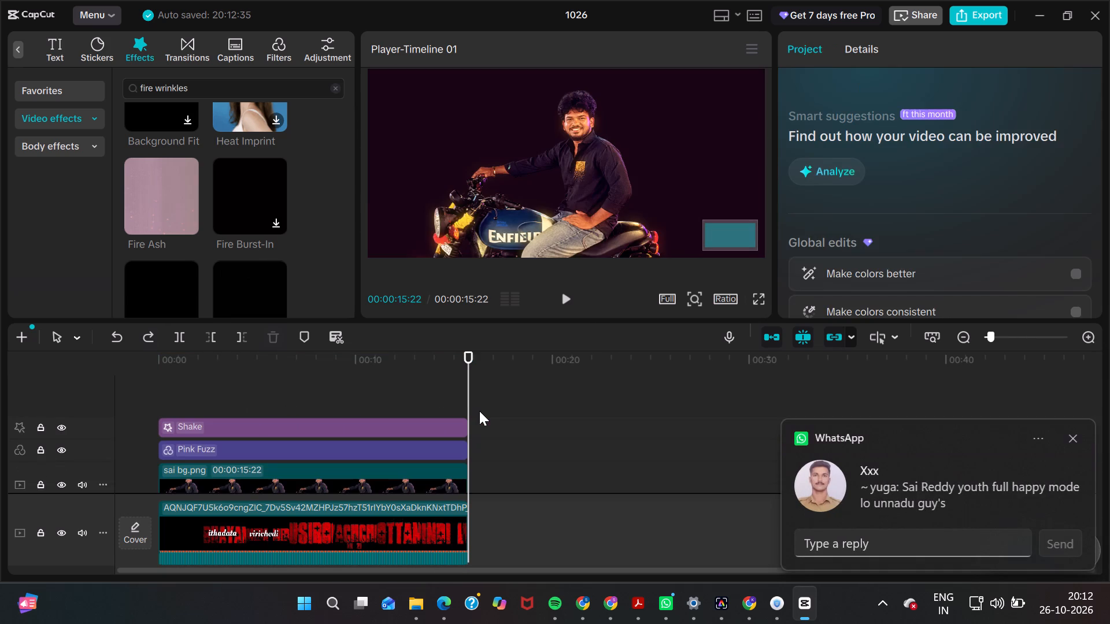
Add the Fire Ash effect above Shake from the timeline start and extend it to the motorcycle video's end.
{"action": "left_click_drag", "start_coordinate": [151, 221], "coordinate": [174, 304]}
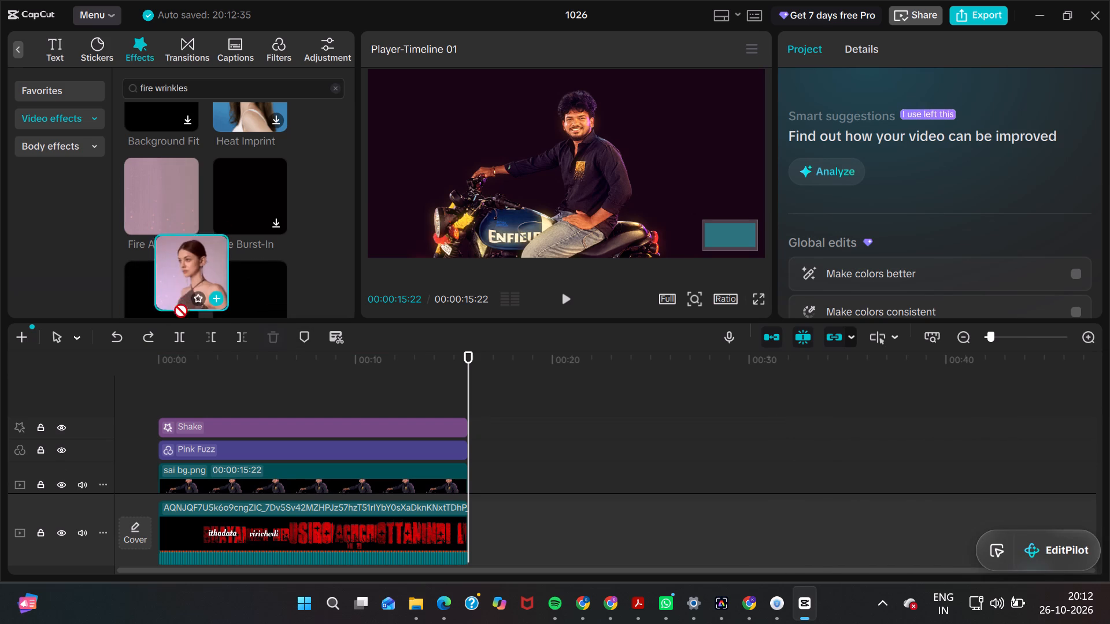
{"action": "left_click_drag", "start_coordinate": [174, 304], "coordinate": [158, 404]}
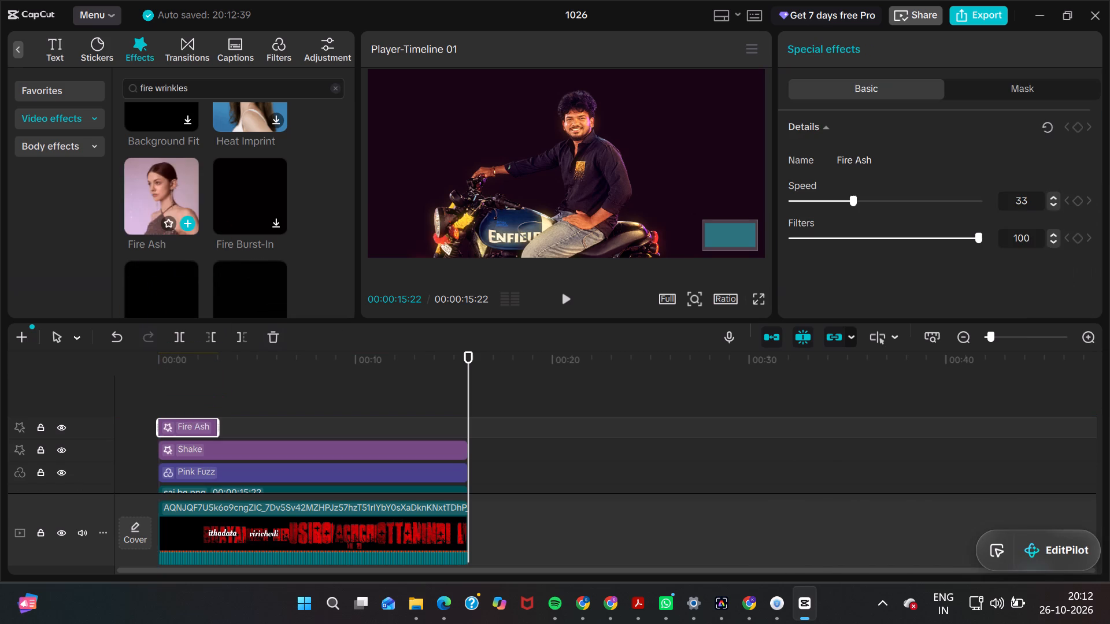
{"action": "left_click_drag", "start_coordinate": [220, 422], "coordinate": [301, 420]}
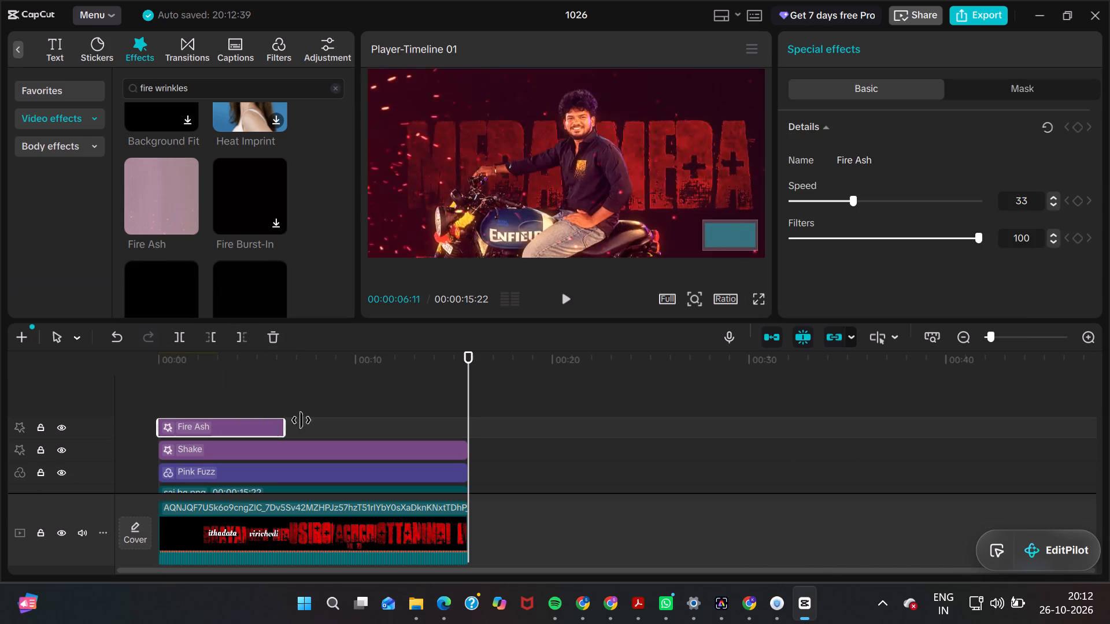
{"action": "left_click_drag", "start_coordinate": [301, 420], "coordinate": [467, 410]}
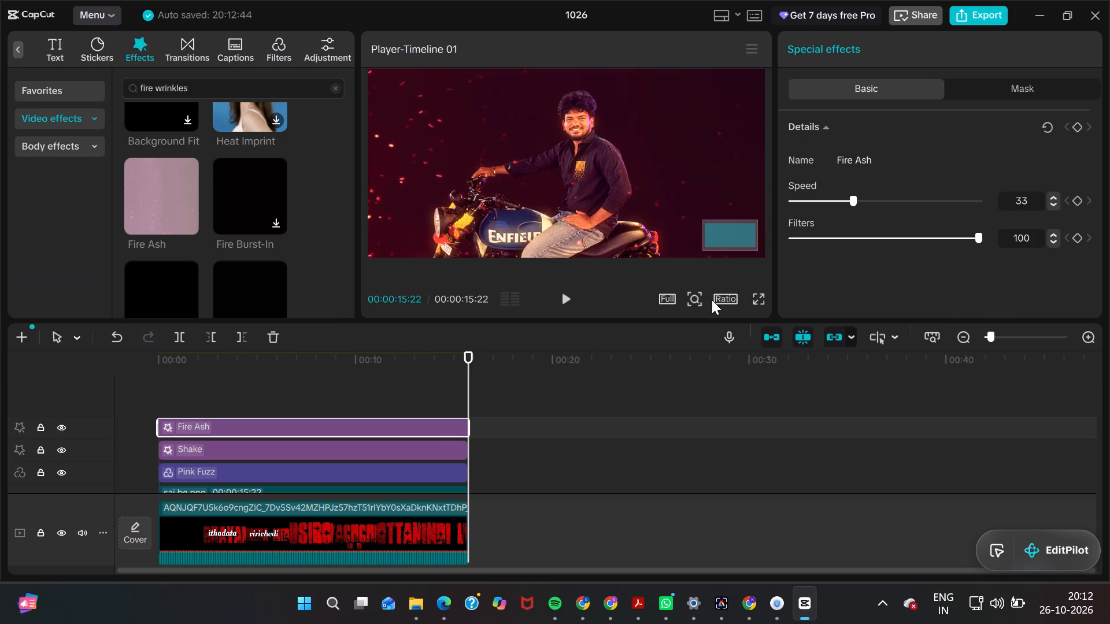
Set the Fire Ash effect's speed to 14 and its filters value to 15.
{"action": "left_click", "coordinate": [836, 199]}
{"action": "left_click", "coordinate": [818, 198]}
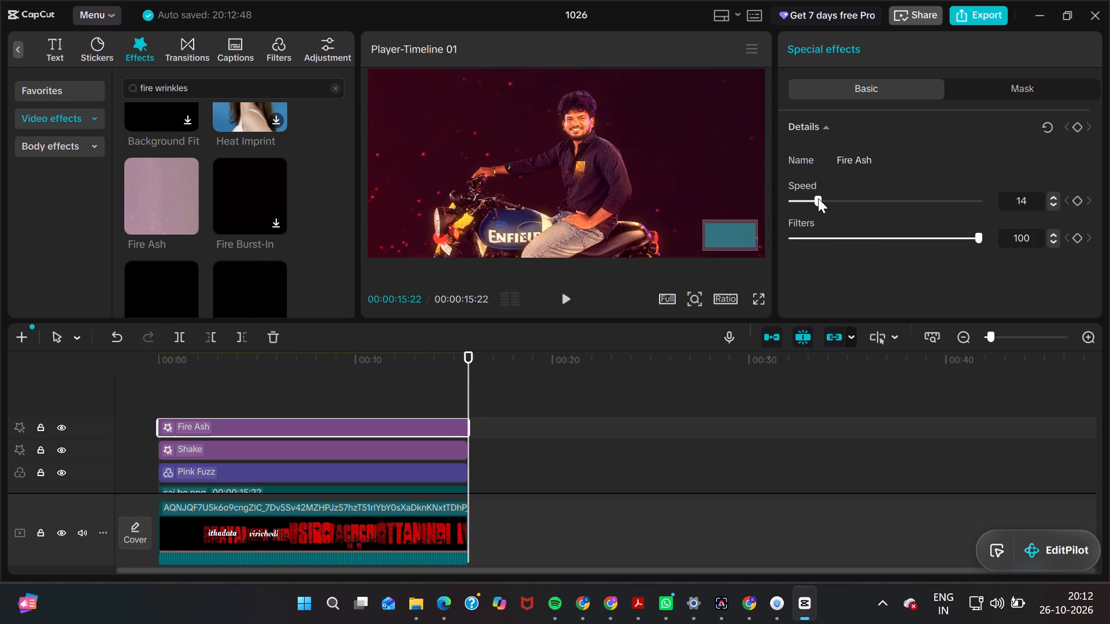
{"action": "left_click", "coordinate": [820, 240]}
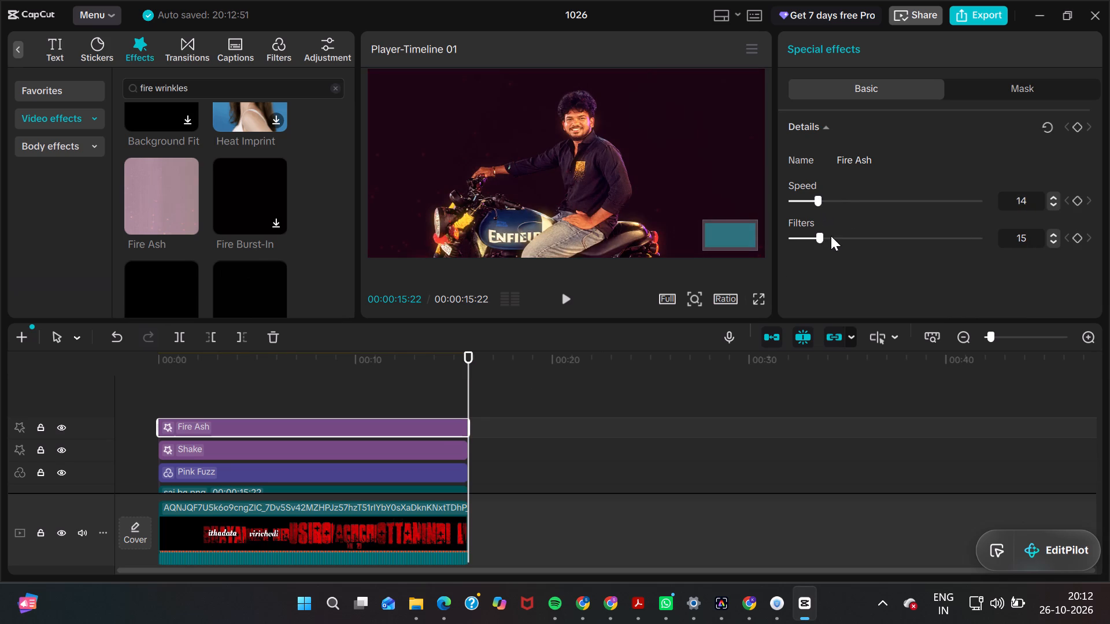
Play the whole edit in full screen to check the softened Fire Ash effect.
{"action": "left_click", "coordinate": [757, 305]}
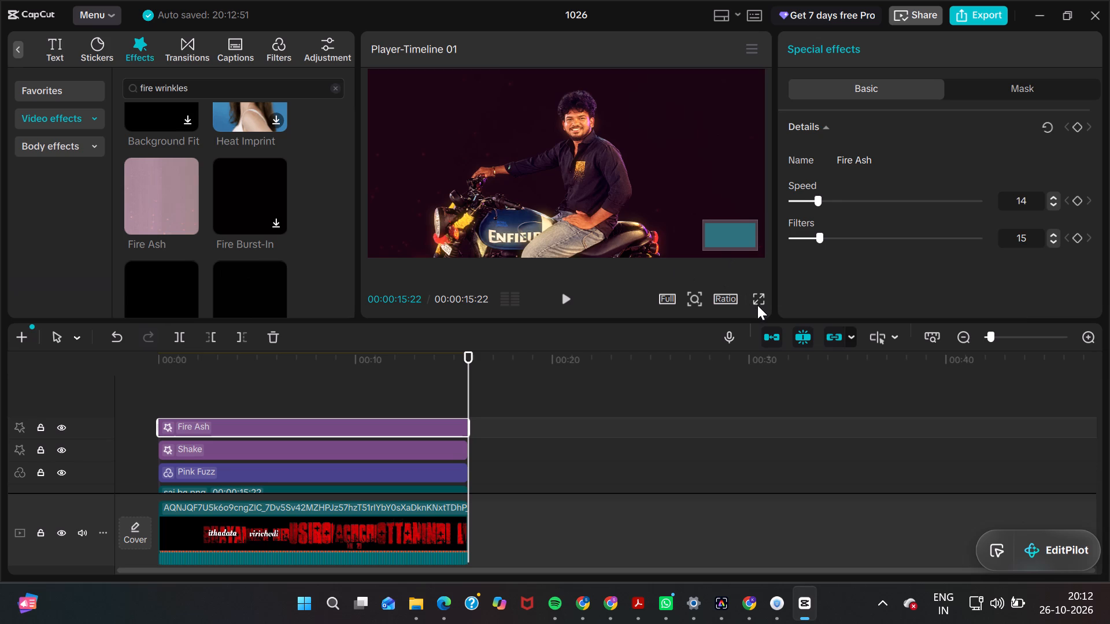
{"action": "left_click", "coordinate": [758, 300]}
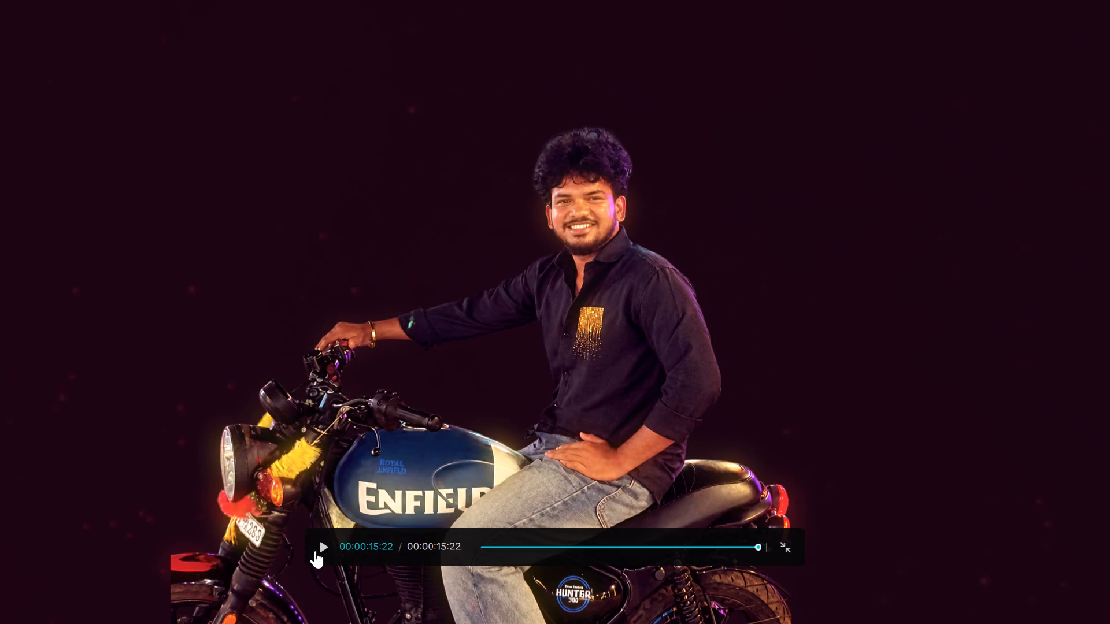
{"action": "left_click", "coordinate": [323, 551]}
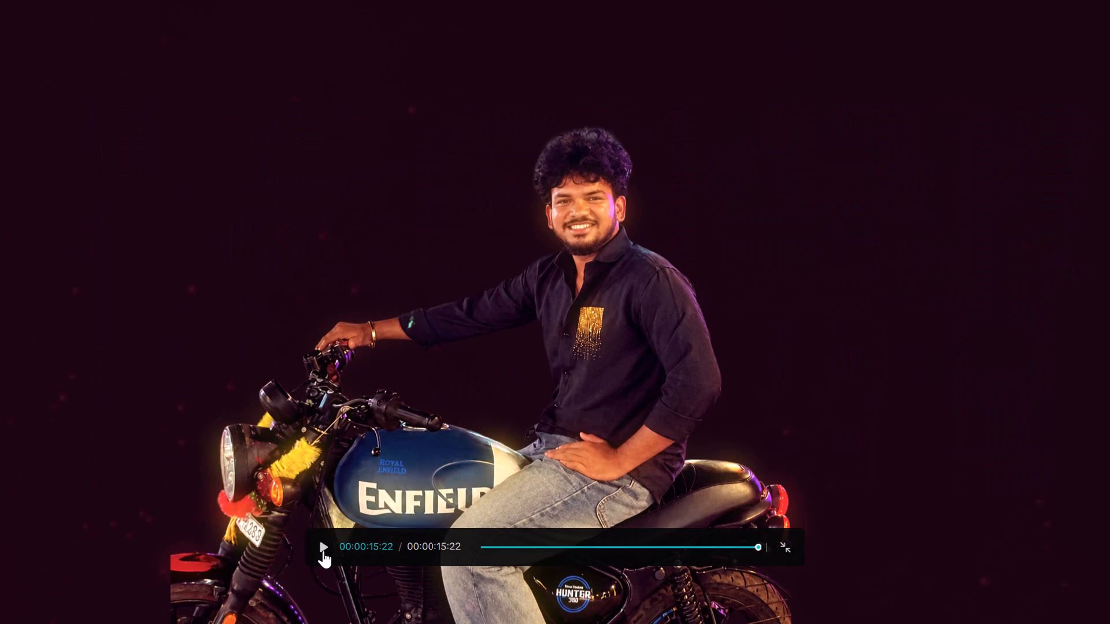
{"action": "left_click", "coordinate": [323, 551]}
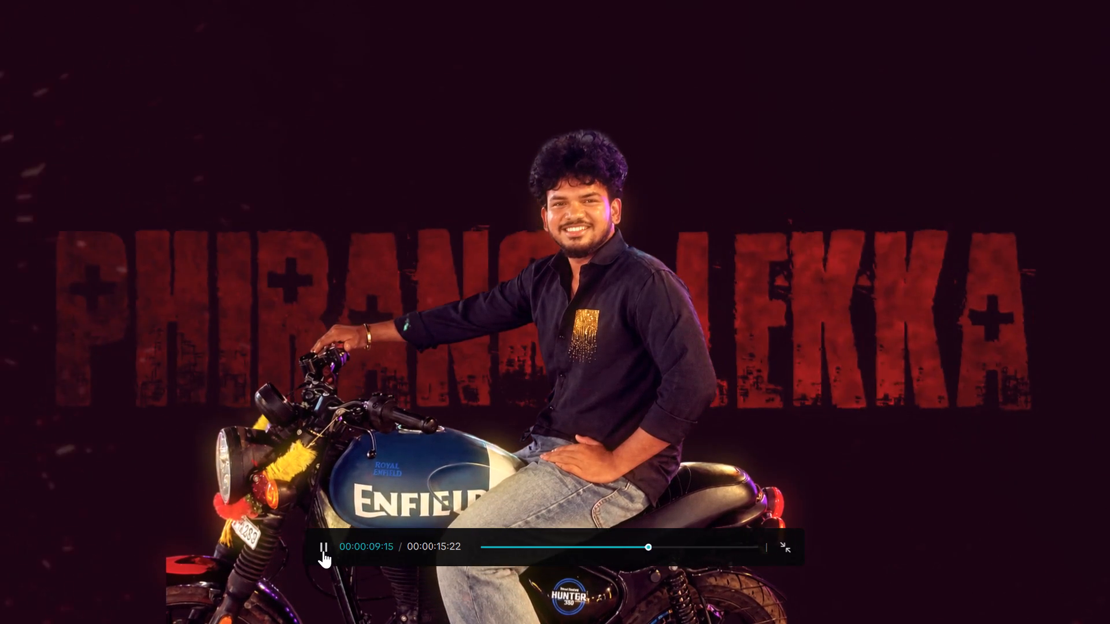
{"action": "key", "text": "Escape"}
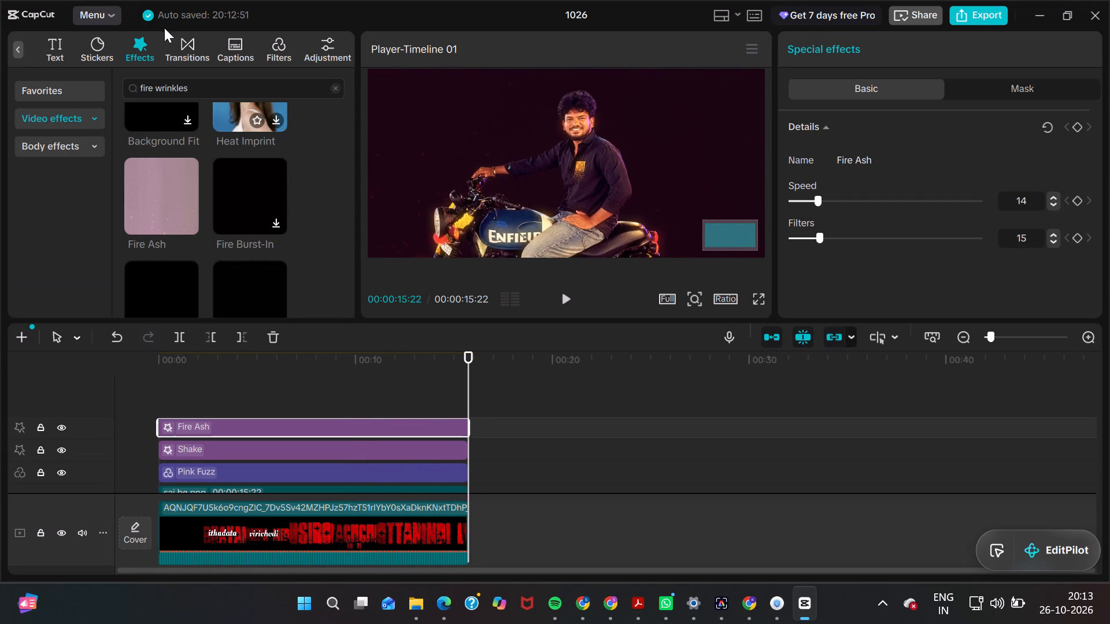
Add a default text clip at the end of the motorcycle video and replace its wording with the rider's name in capitals, preceded by @.
{"action": "left_click", "coordinate": [58, 48]}
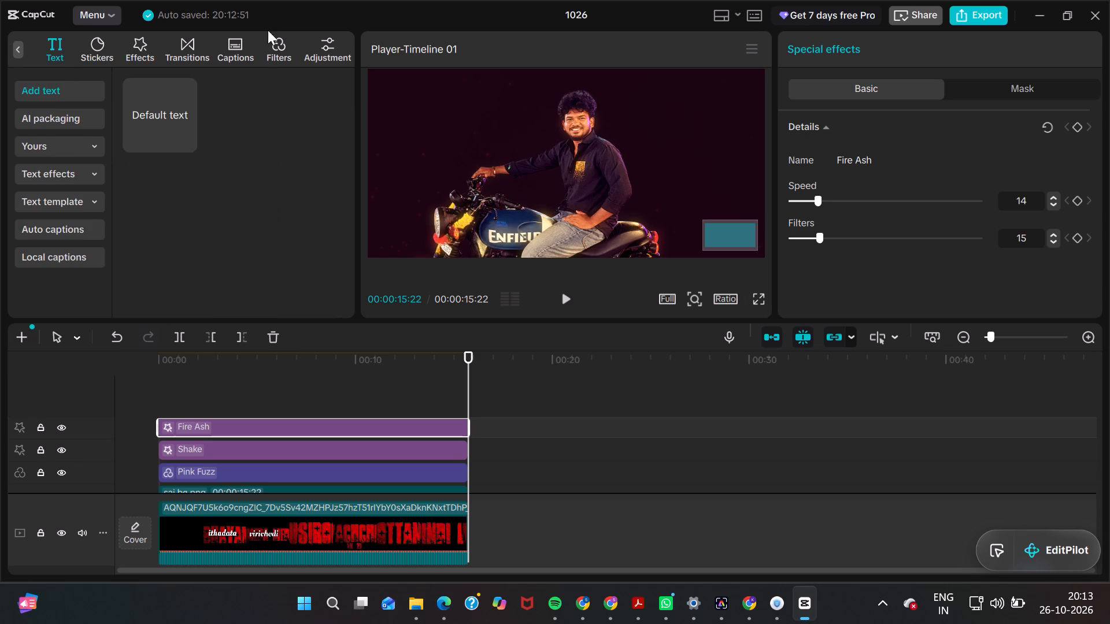
{"action": "left_click", "coordinate": [184, 140]}
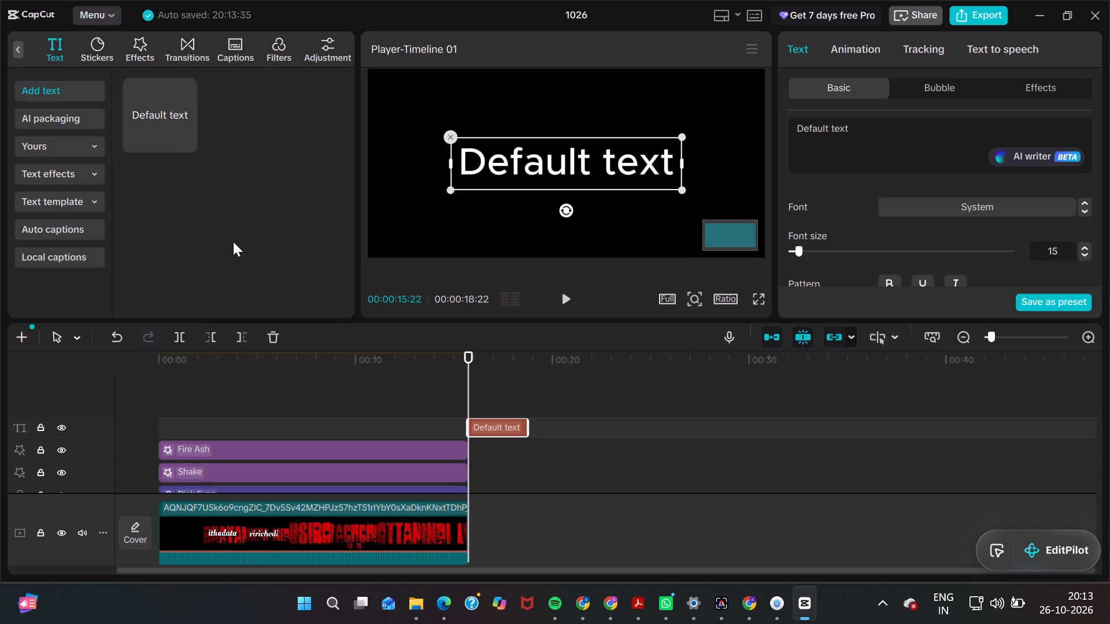
{"action": "left_click", "coordinate": [871, 124]}
{"action": "key", "text": "BackSpace"}
{"action": "key", "text": "BackSpace"}
{"action": "key", "text": "BackSpace"}
{"action": "key", "text": "BackSpace"}
{"action": "key", "text": "BackSpace"}
{"action": "key", "text": "BackSpace"}
{"action": "key", "text": "BackSpace"}
{"action": "key", "text": "BackSpace"}
{"action": "key", "text": "BackSpace"}
{"action": "key", "text": "BackSpace"}
{"action": "key", "text": "BackSpace"}
{"action": "key", "text": "BackSpace"}
{"action": "key", "text": "BackSpace"}
{"action": "key", "text": "BackSpace"}
{"action": "key", "text": "BackSpace"}
{"action": "key", "text": "BackSpace"}
{"action": "key", "text": "BackSpace"}
{"action": "key", "text": "BackSpace"}
{"action": "key", "text": "BackSpace"}
{"action": "key", "text": "BackSpace"}
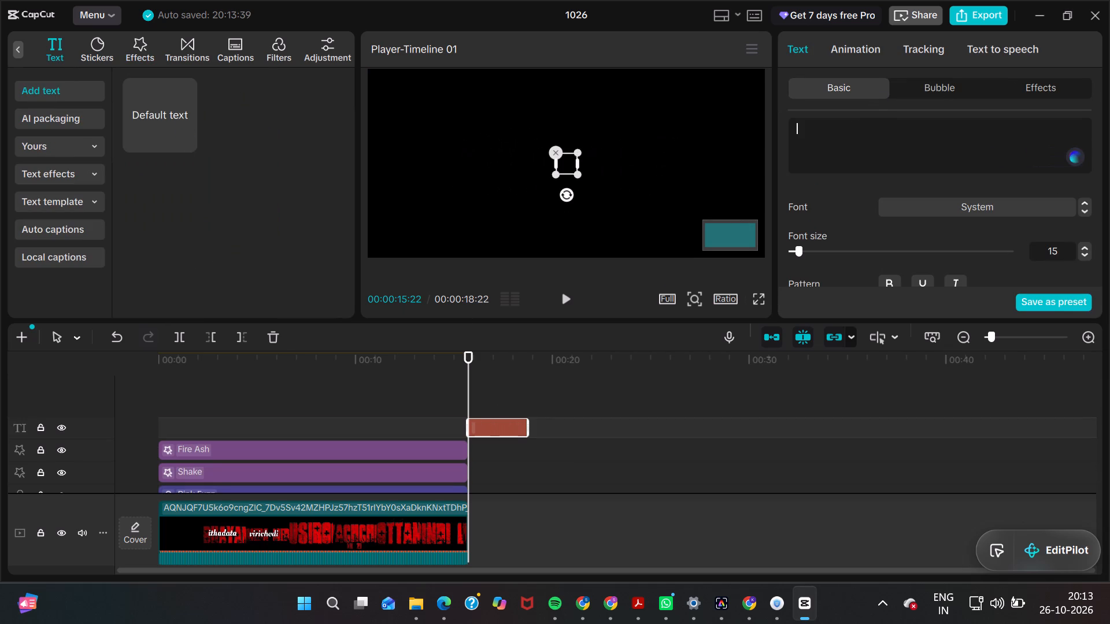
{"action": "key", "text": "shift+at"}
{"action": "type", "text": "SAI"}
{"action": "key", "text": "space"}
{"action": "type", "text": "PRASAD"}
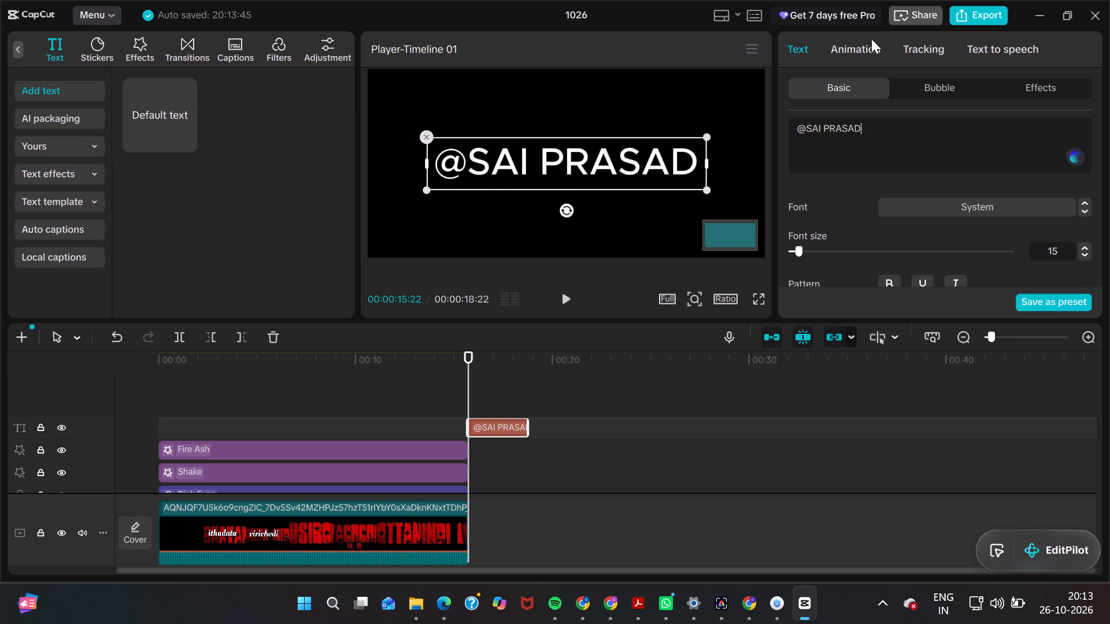
Open the text effects for the name title.
{"action": "scroll", "coordinate": [851, 169], "scroll_direction": "down", "scroll_amount": 2}
{"action": "left_click", "coordinate": [1018, 84]}
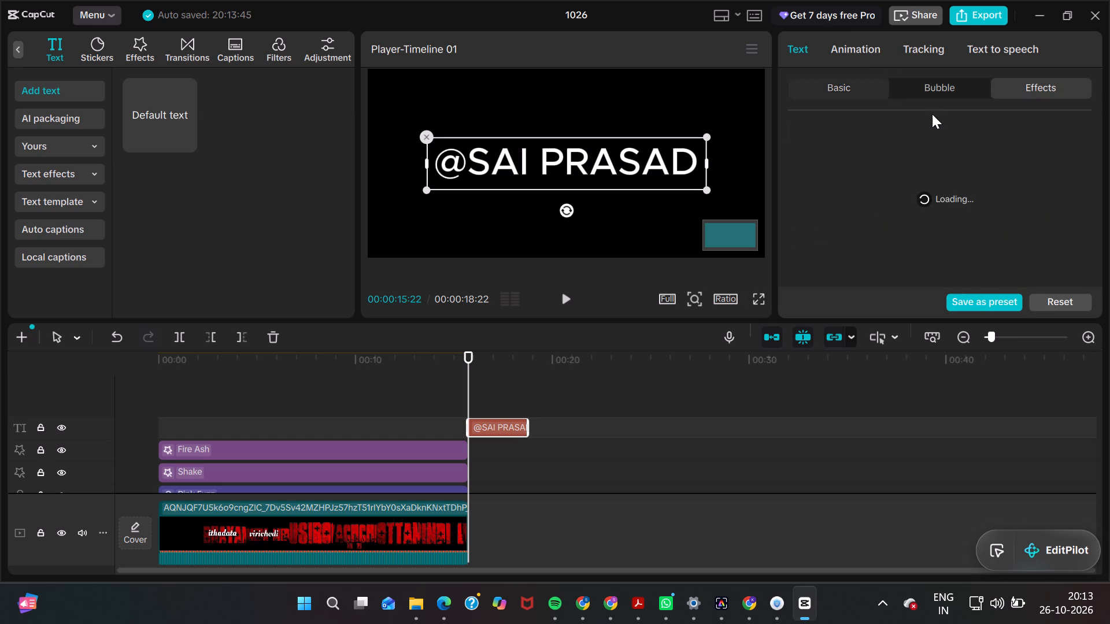
{"action": "scroll", "coordinate": [945, 155], "scroll_direction": "down", "scroll_amount": 1}
{"action": "scroll", "coordinate": [985, 185], "scroll_direction": "down", "scroll_amount": 2}
Play the edit in full screen from the timeline start through the name title at the end.
{"action": "left_click_drag", "start_coordinate": [466, 373], "coordinate": [87, 398]}
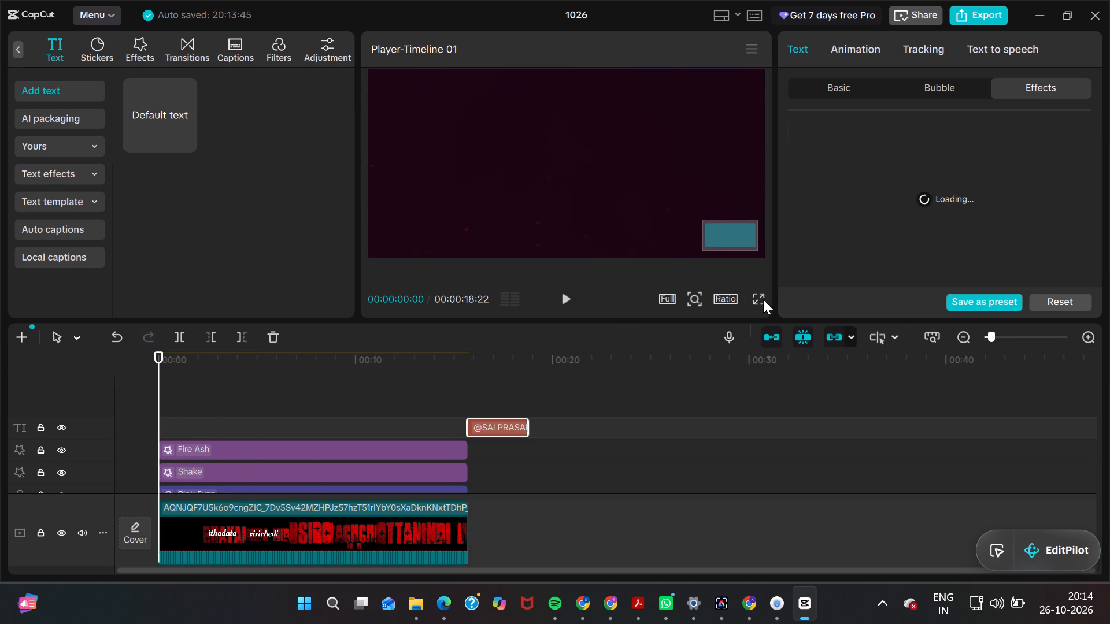
{"action": "left_click", "coordinate": [760, 300]}
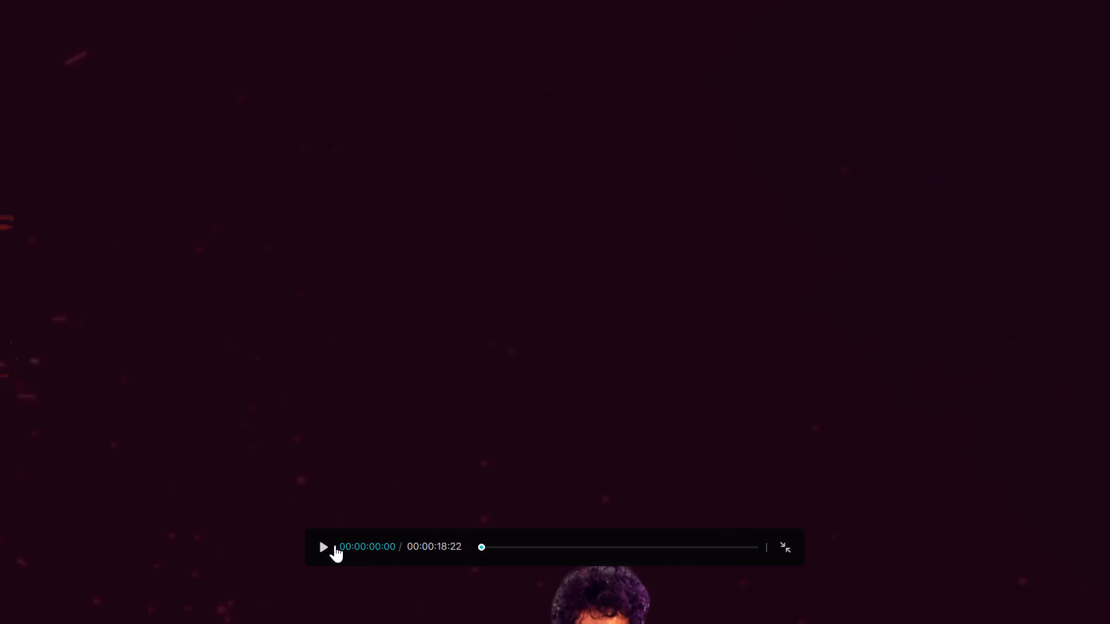
{"action": "left_click", "coordinate": [327, 545]}
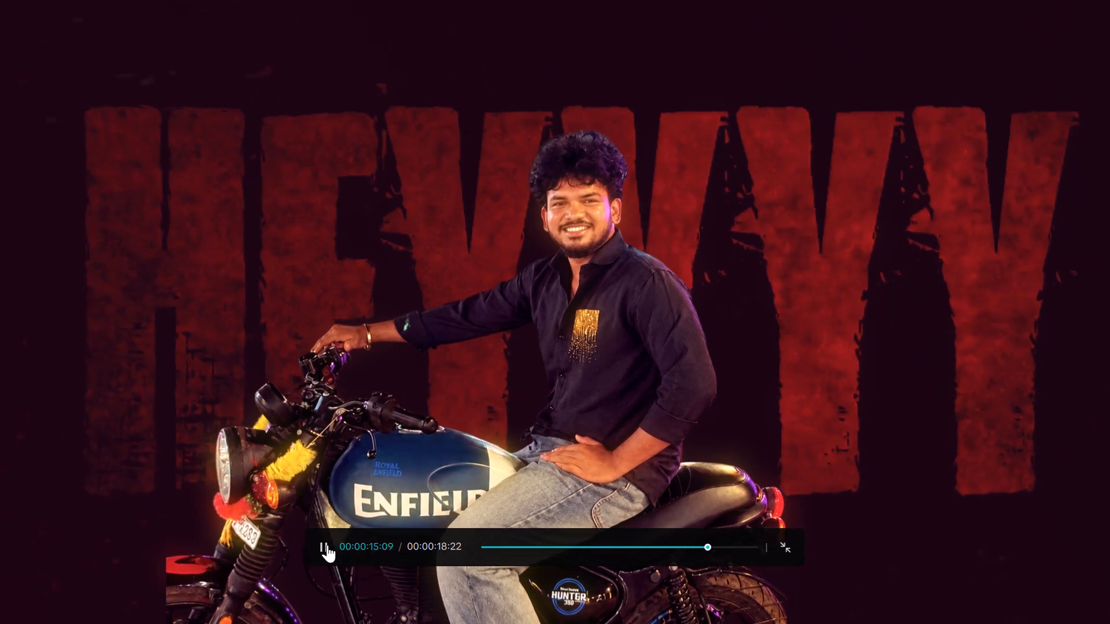
{"action": "key", "text": "Escape"}
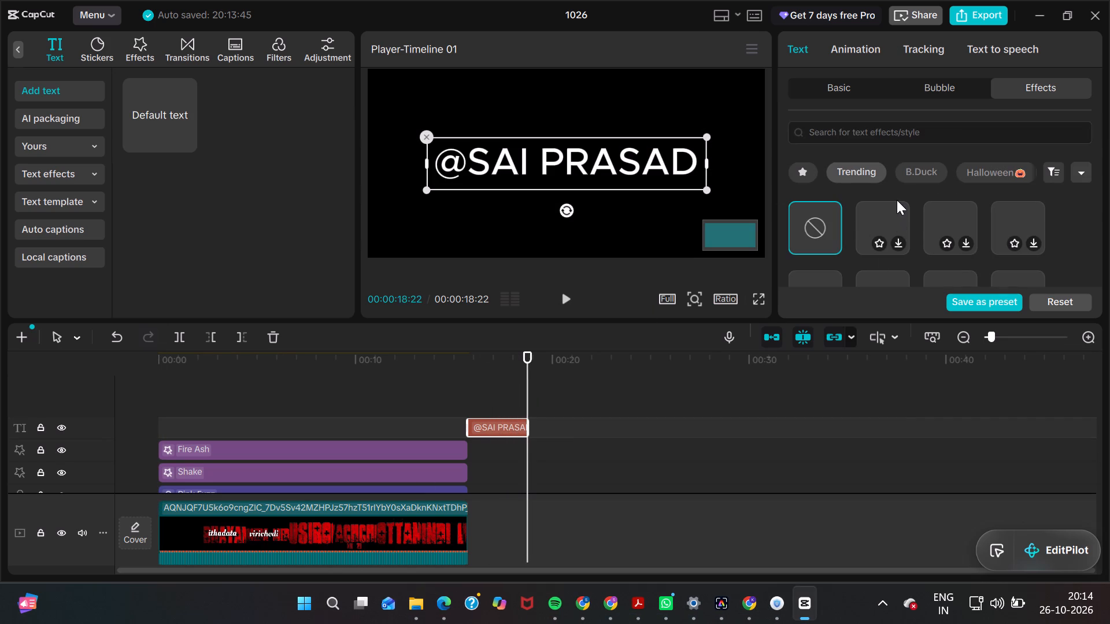
Browse the Trending text effects and the other effect categories for a style for the name title.
{"action": "scroll", "coordinate": [891, 189], "scroll_direction": "down", "scroll_amount": 1}
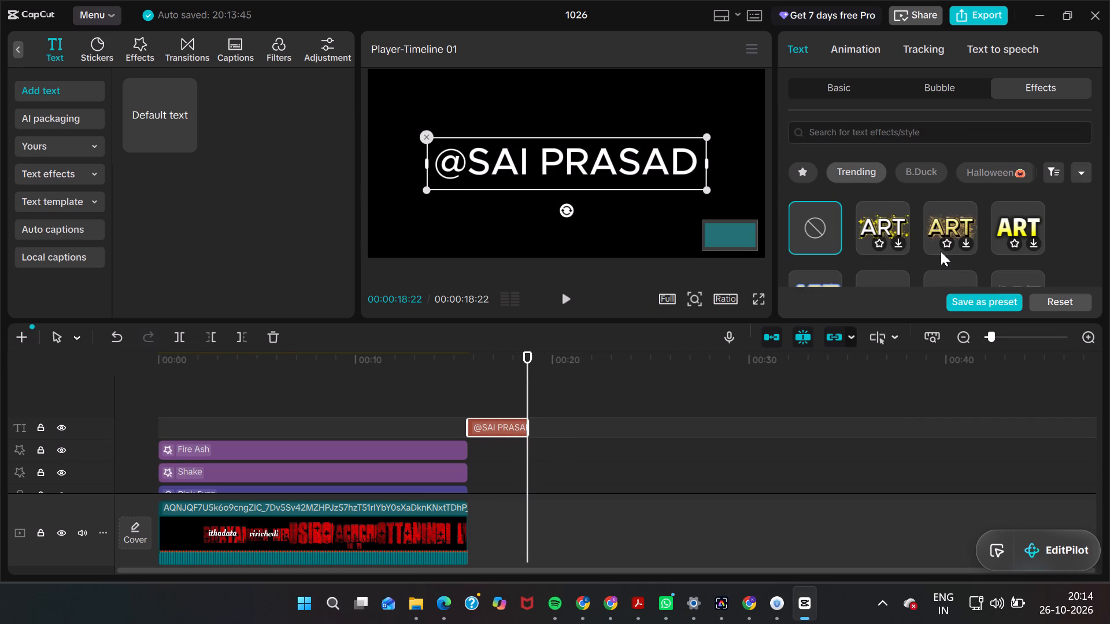
{"action": "scroll", "coordinate": [941, 251], "scroll_direction": "down", "scroll_amount": 2}
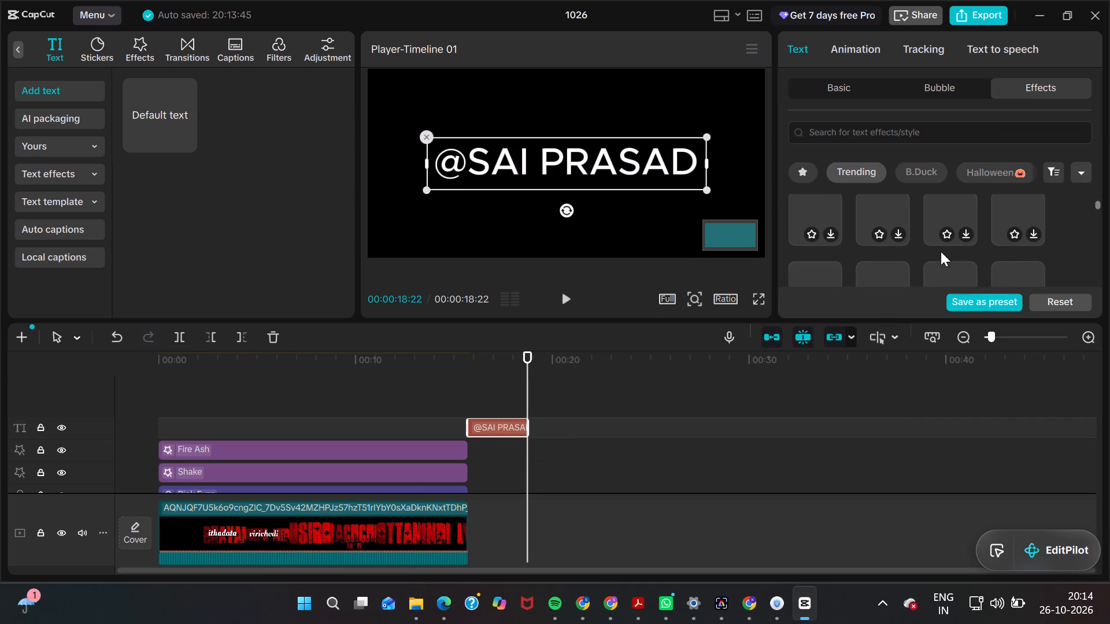
{"action": "scroll", "coordinate": [941, 251], "scroll_direction": "up", "scroll_amount": 1}
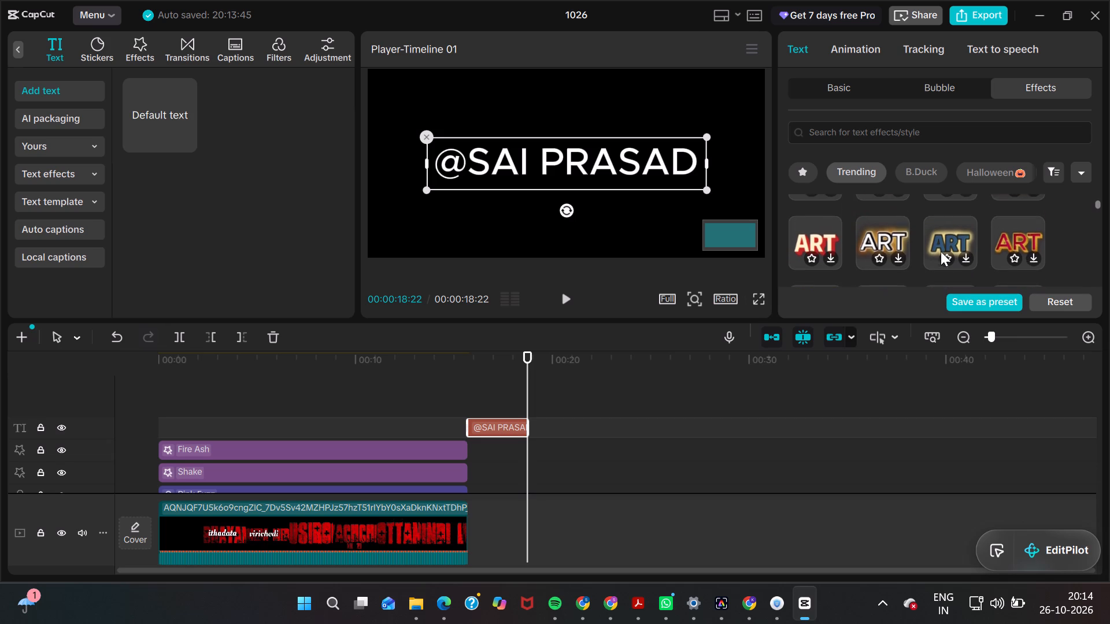
{"action": "scroll", "coordinate": [941, 251], "scroll_direction": "up", "scroll_amount": 1}
{"action": "scroll", "coordinate": [809, 243], "scroll_direction": "down", "scroll_amount": 1}
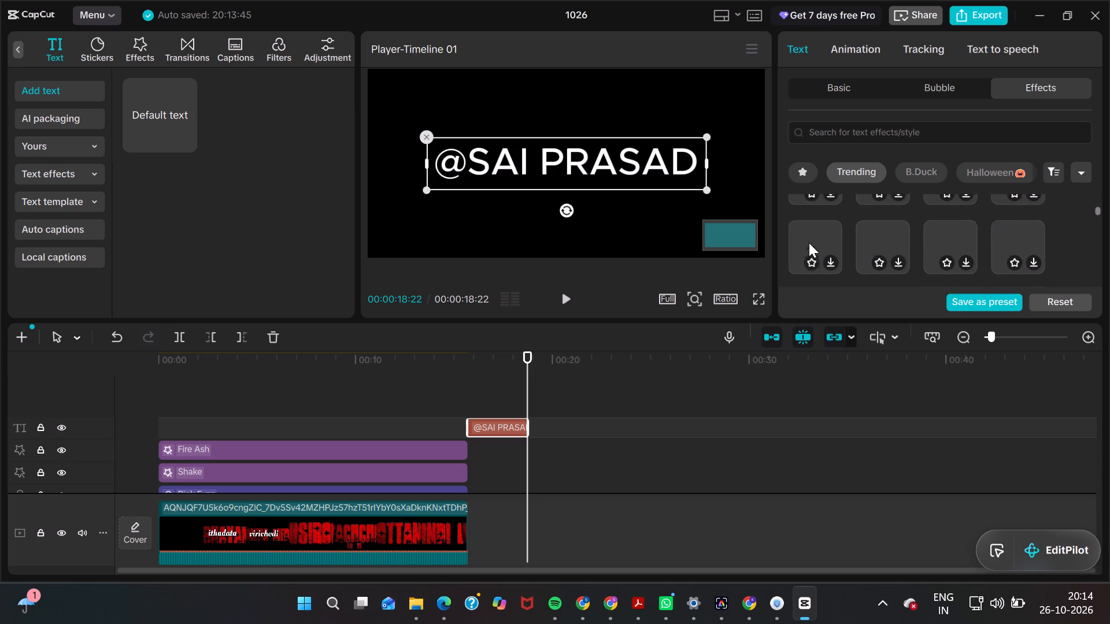
{"action": "scroll", "coordinate": [809, 243], "scroll_direction": "down", "scroll_amount": 2}
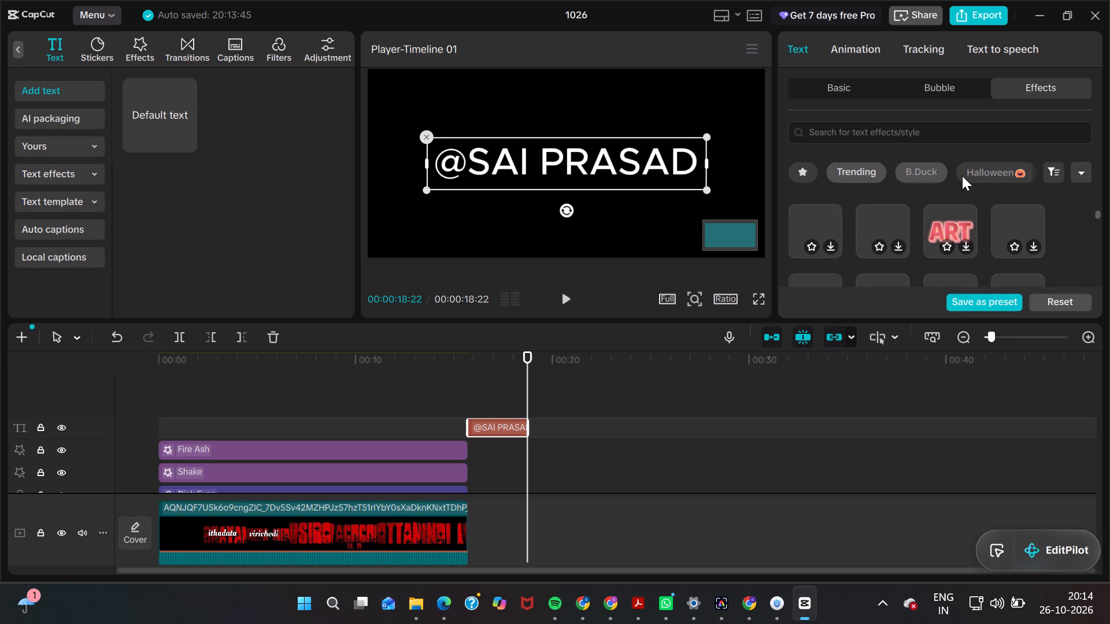
{"action": "scroll", "coordinate": [967, 174], "scroll_direction": "left", "scroll_amount": 1}
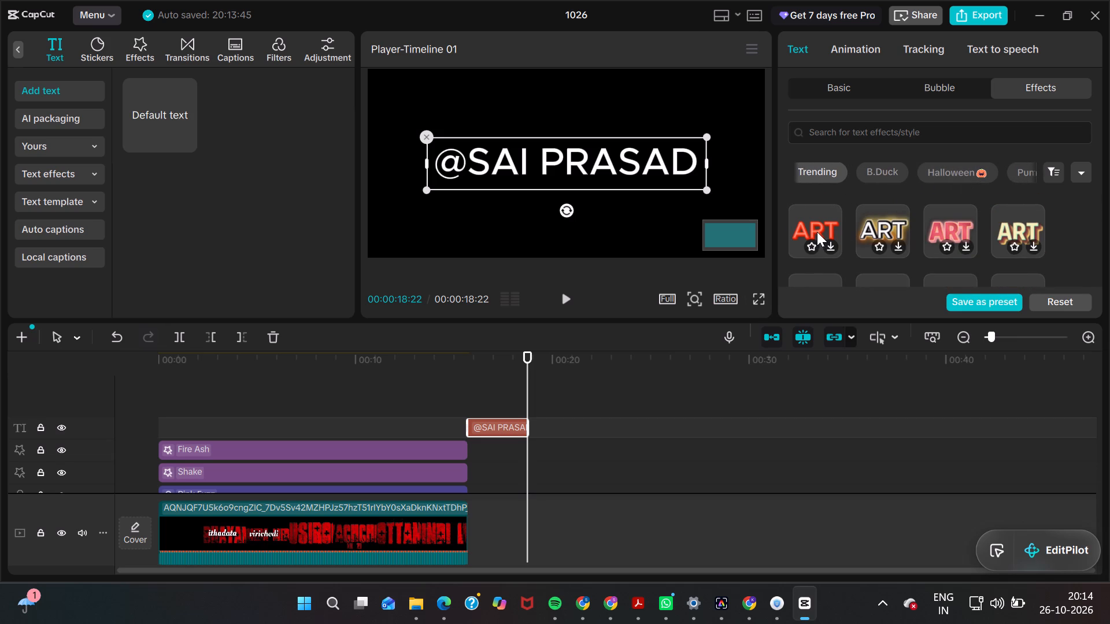
{"action": "scroll", "coordinate": [817, 232], "scroll_direction": "down", "scroll_amount": 1}
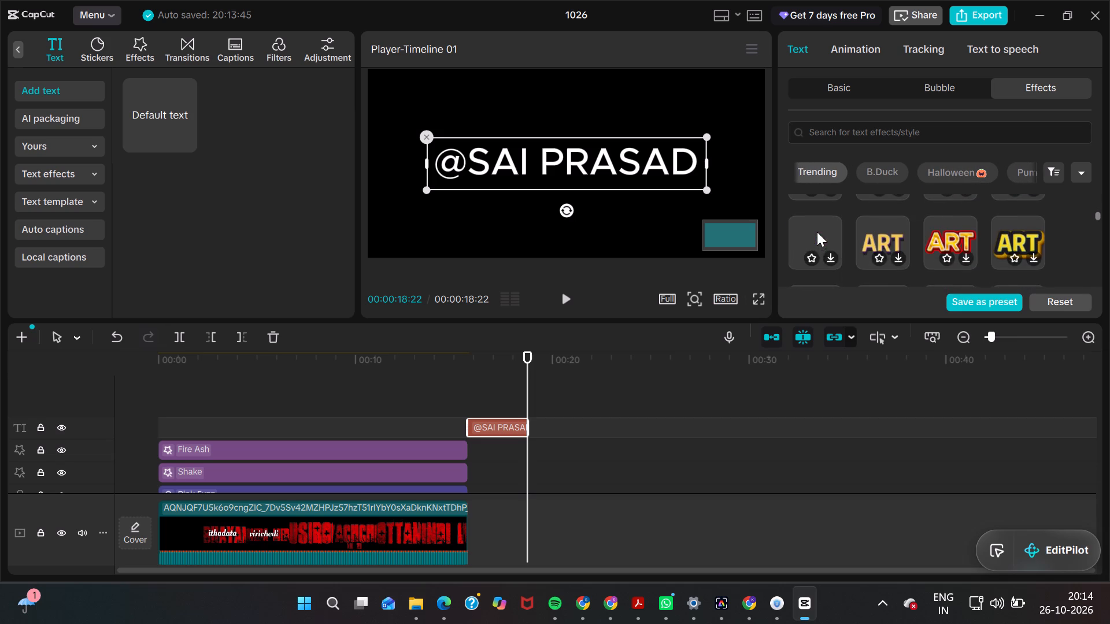
{"action": "scroll", "coordinate": [817, 232], "scroll_direction": "down", "scroll_amount": 1}
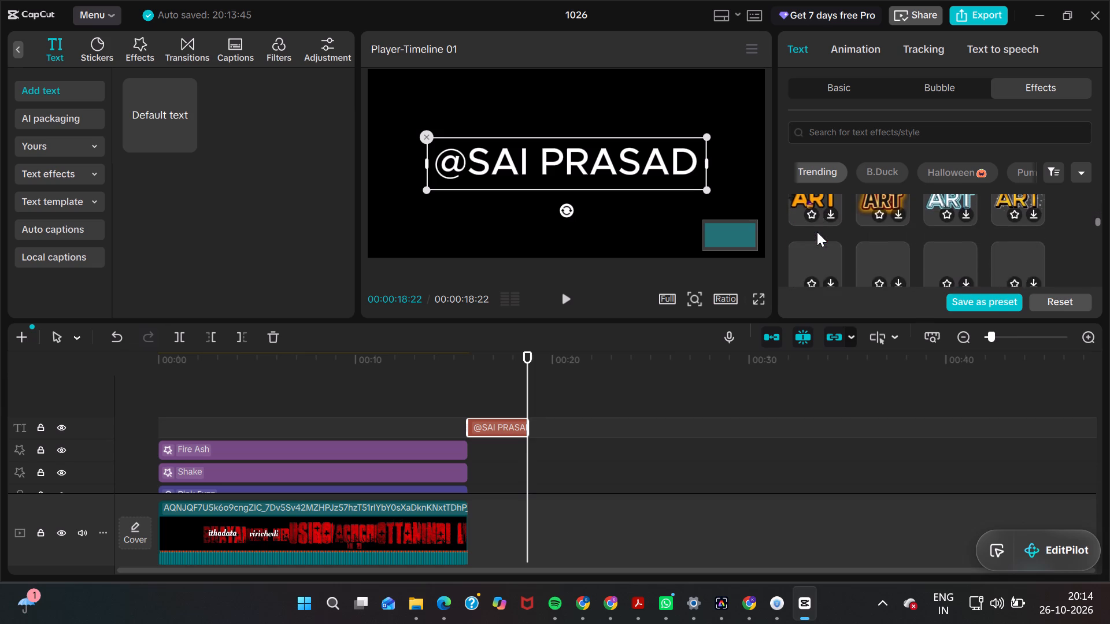
{"action": "scroll", "coordinate": [817, 232], "scroll_direction": "down", "scroll_amount": 1}
{"action": "scroll", "coordinate": [948, 169], "scroll_direction": "left", "scroll_amount": 2}
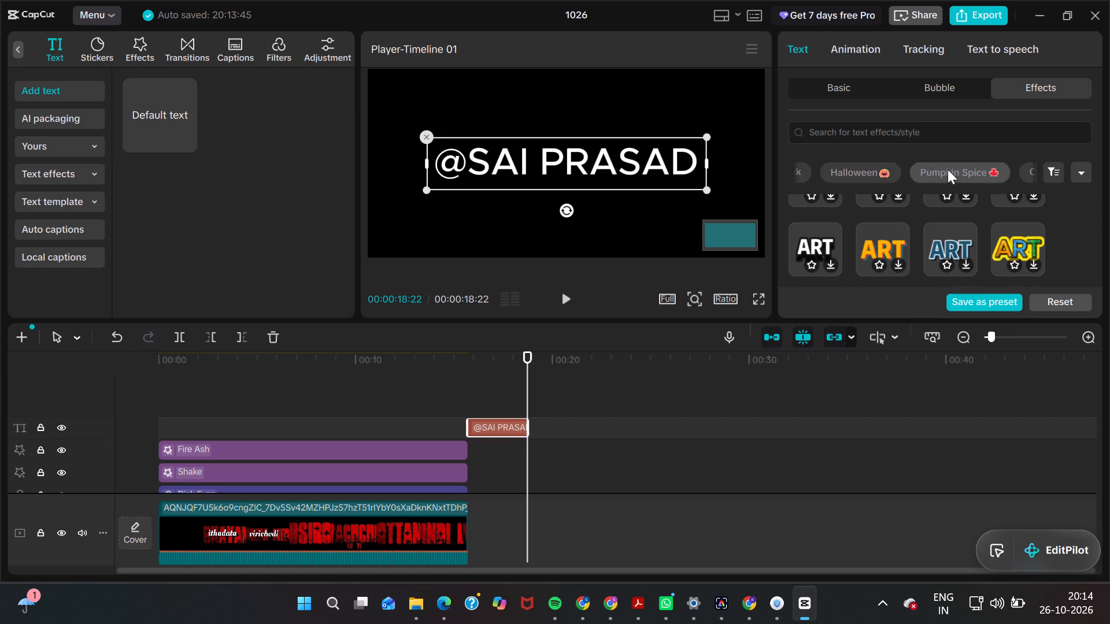
{"action": "scroll", "coordinate": [948, 169], "scroll_direction": "left", "scroll_amount": 6}
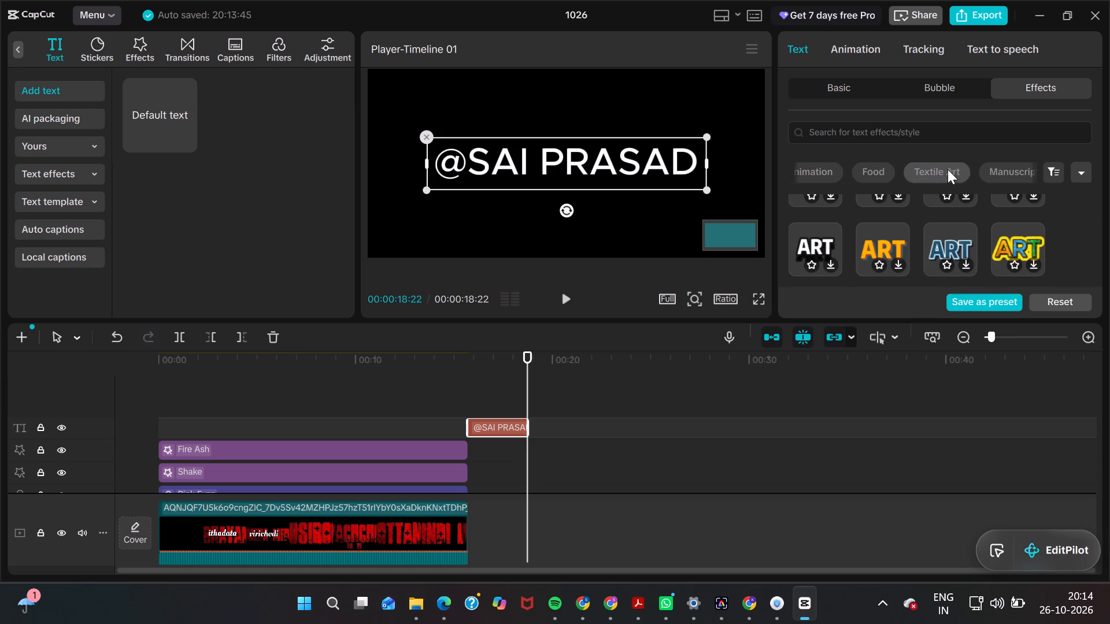
{"action": "scroll", "coordinate": [948, 169], "scroll_direction": "left", "scroll_amount": 4}
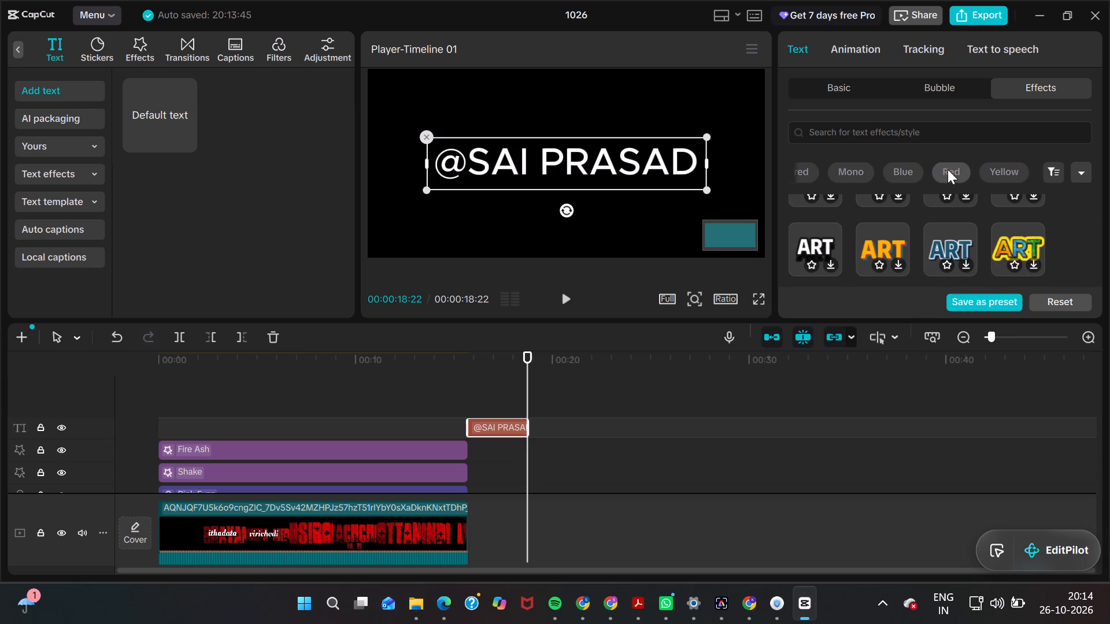
Browse the Red category of text effects for a style for the name title.
{"action": "left_click", "coordinate": [948, 169]}
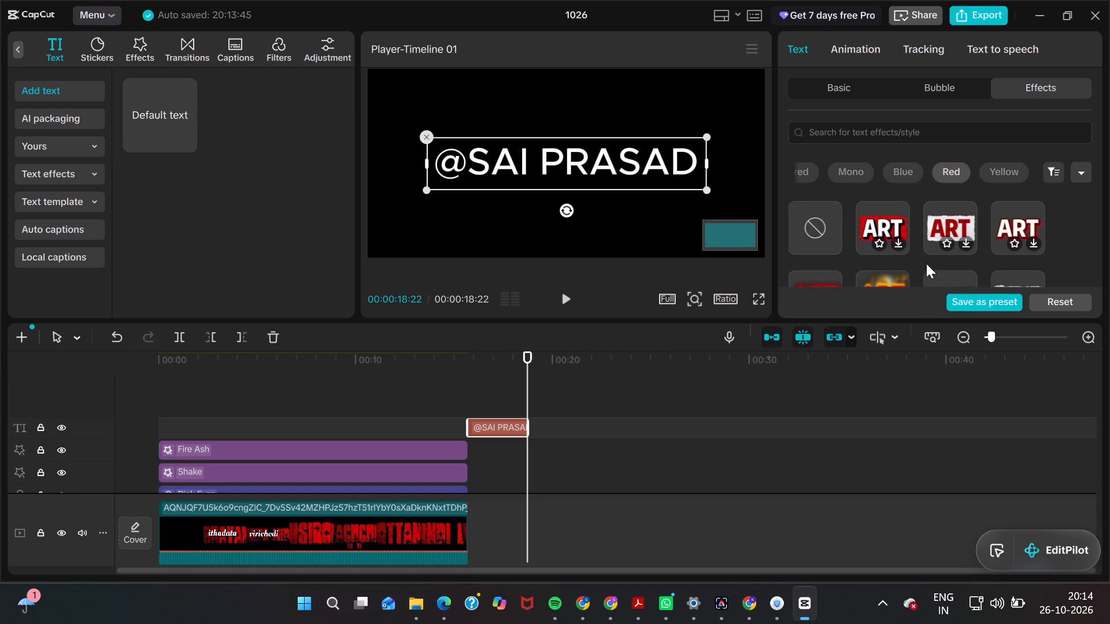
{"action": "scroll", "coordinate": [939, 224], "scroll_direction": "down", "scroll_amount": 1}
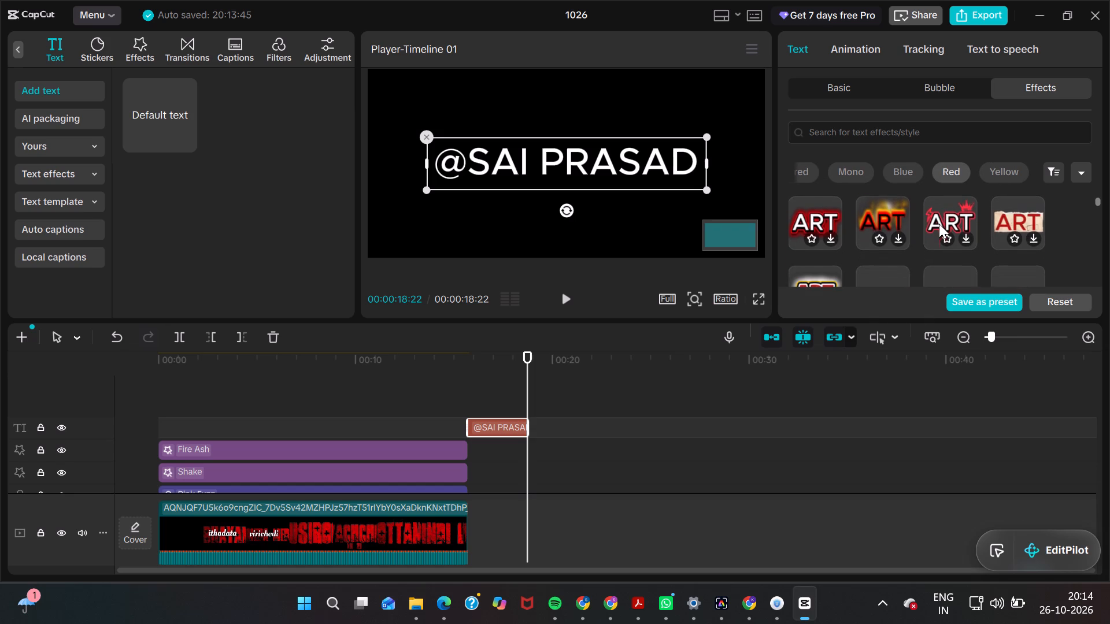
{"action": "scroll", "coordinate": [939, 224], "scroll_direction": "down", "scroll_amount": 2}
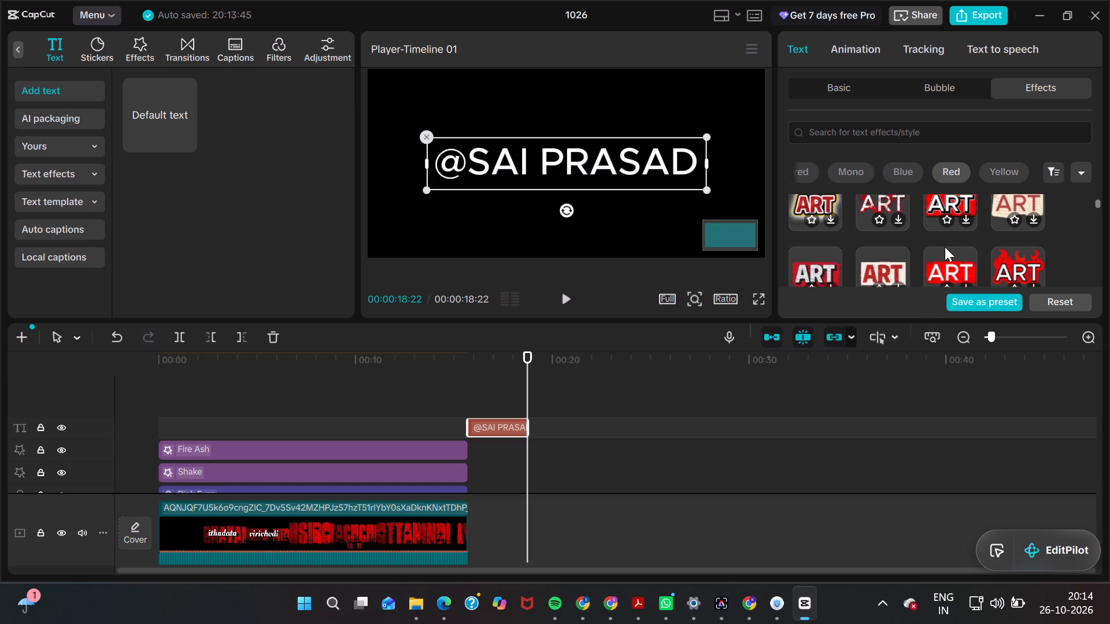
{"action": "scroll", "coordinate": [945, 247], "scroll_direction": "down", "scroll_amount": 2}
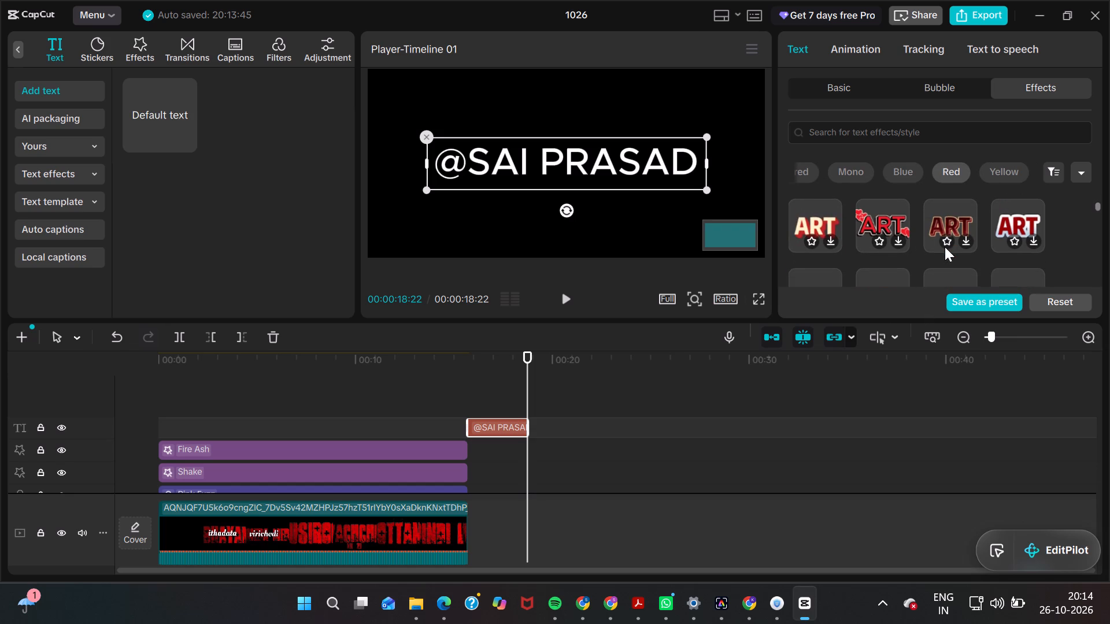
{"action": "scroll", "coordinate": [945, 247], "scroll_direction": "down", "scroll_amount": 3}
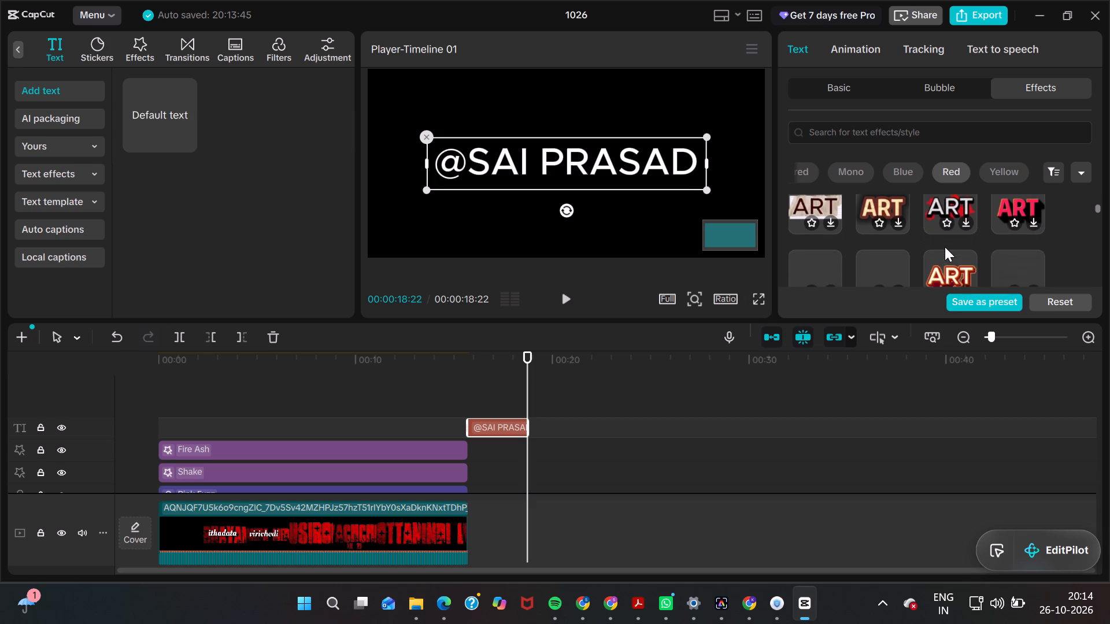
{"action": "scroll", "coordinate": [945, 247], "scroll_direction": "down", "scroll_amount": 2}
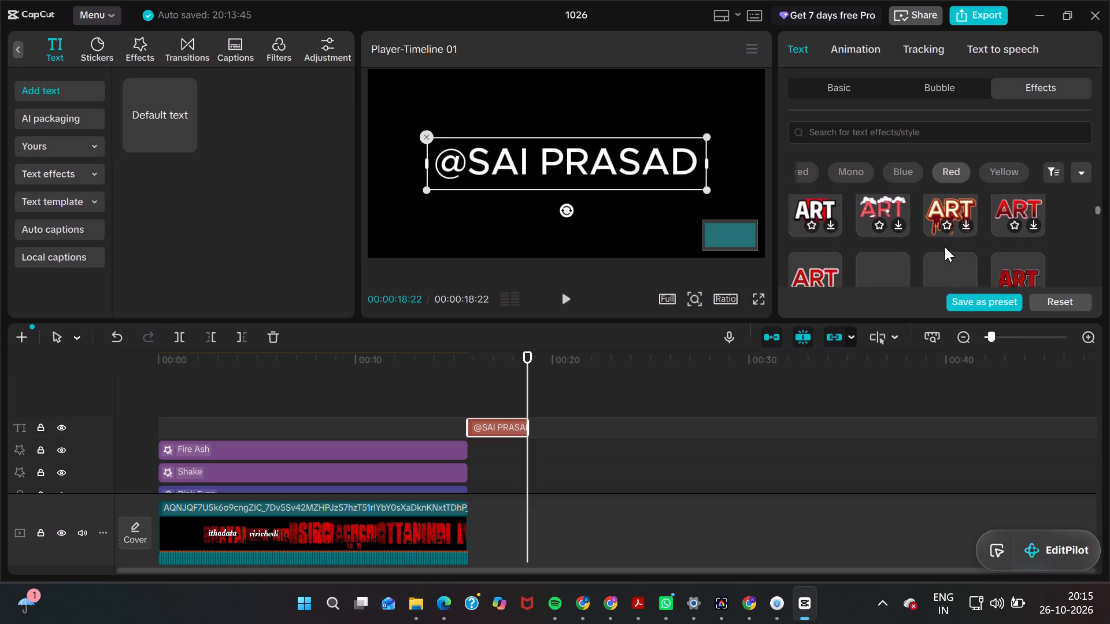
{"action": "scroll", "coordinate": [945, 247], "scroll_direction": "down", "scroll_amount": 2}
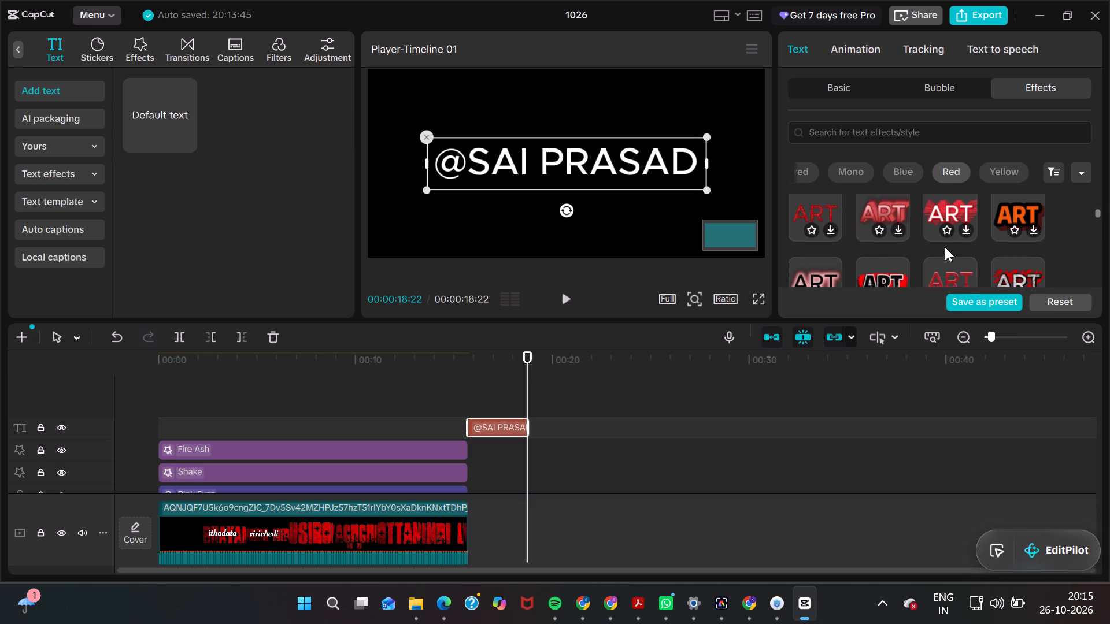
{"action": "scroll", "coordinate": [945, 247], "scroll_direction": "down", "scroll_amount": 1}
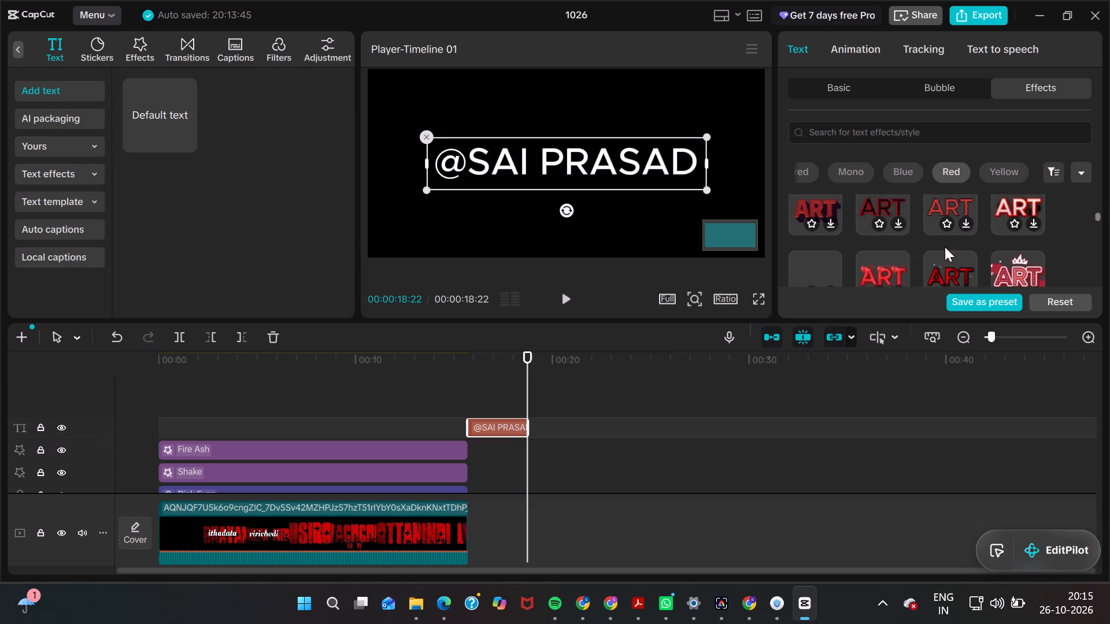
{"action": "scroll", "coordinate": [945, 247], "scroll_direction": "down", "scroll_amount": 1}
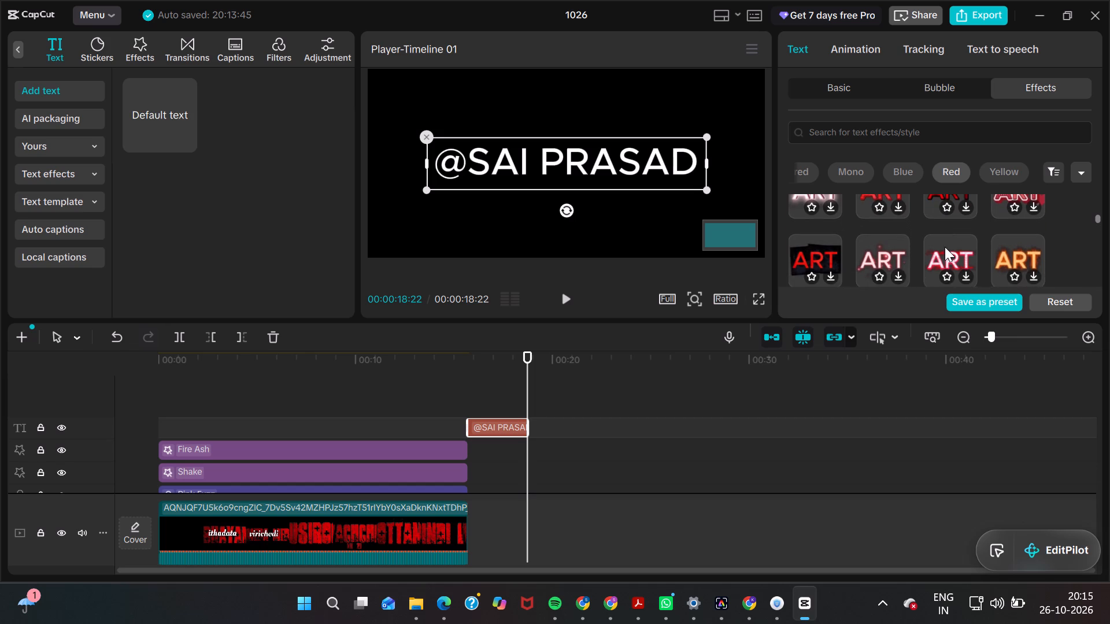
{"action": "scroll", "coordinate": [945, 247], "scroll_direction": "down", "scroll_amount": 3}
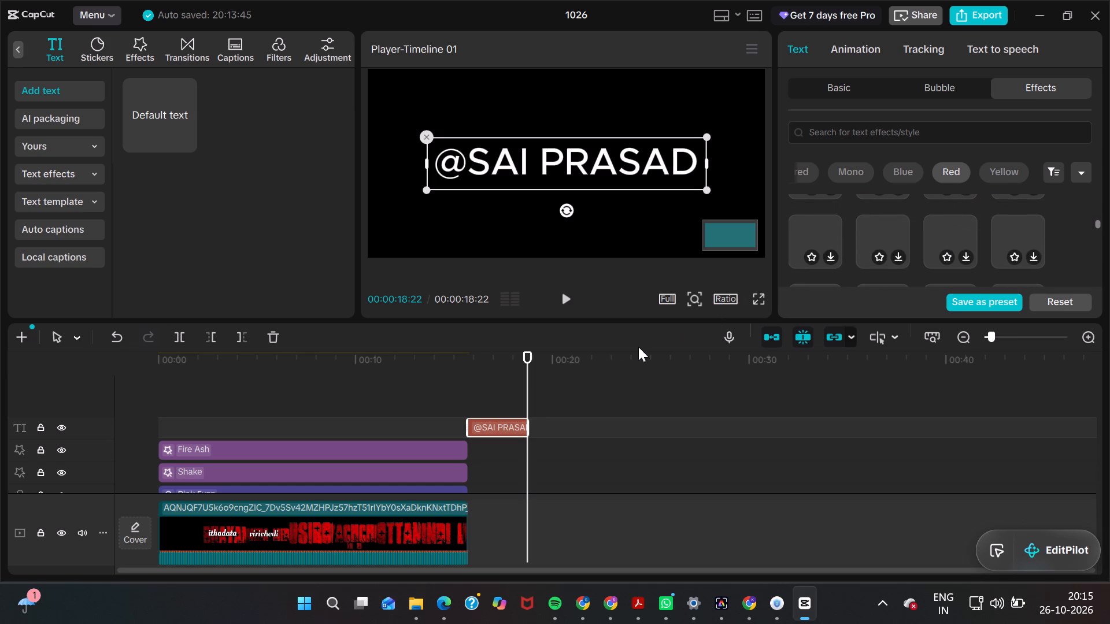
Delete the name title clip at the end of the motorcycle video.
{"action": "key", "text": "BackSpace"}
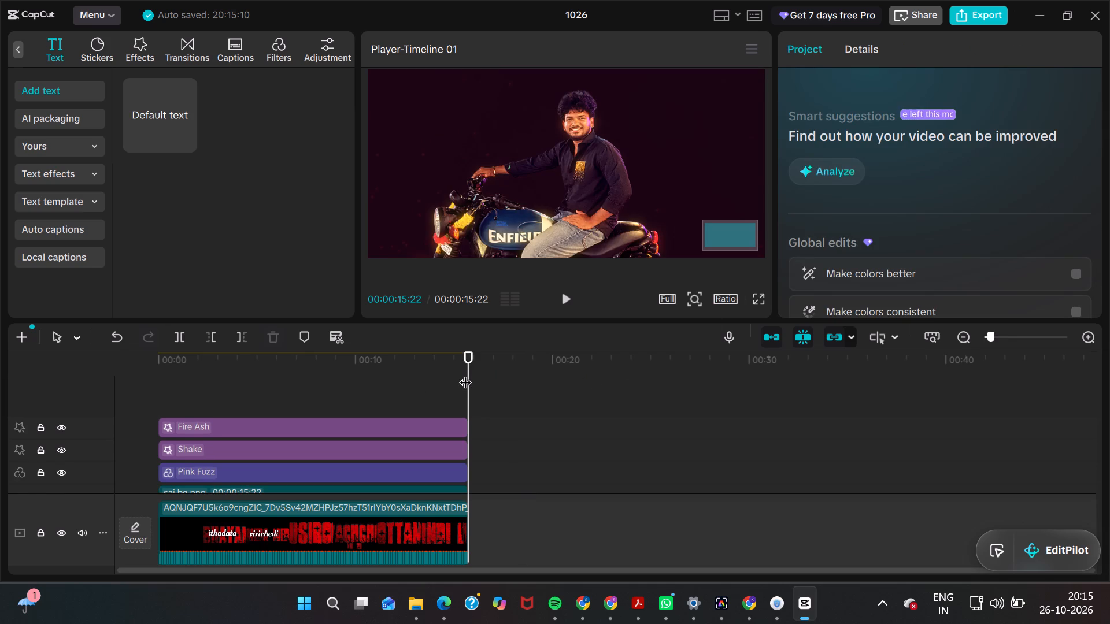
Play the motorcycle edit in the preview from the start of the timeline.
{"action": "left_click_drag", "start_coordinate": [465, 373], "coordinate": [25, 493]}
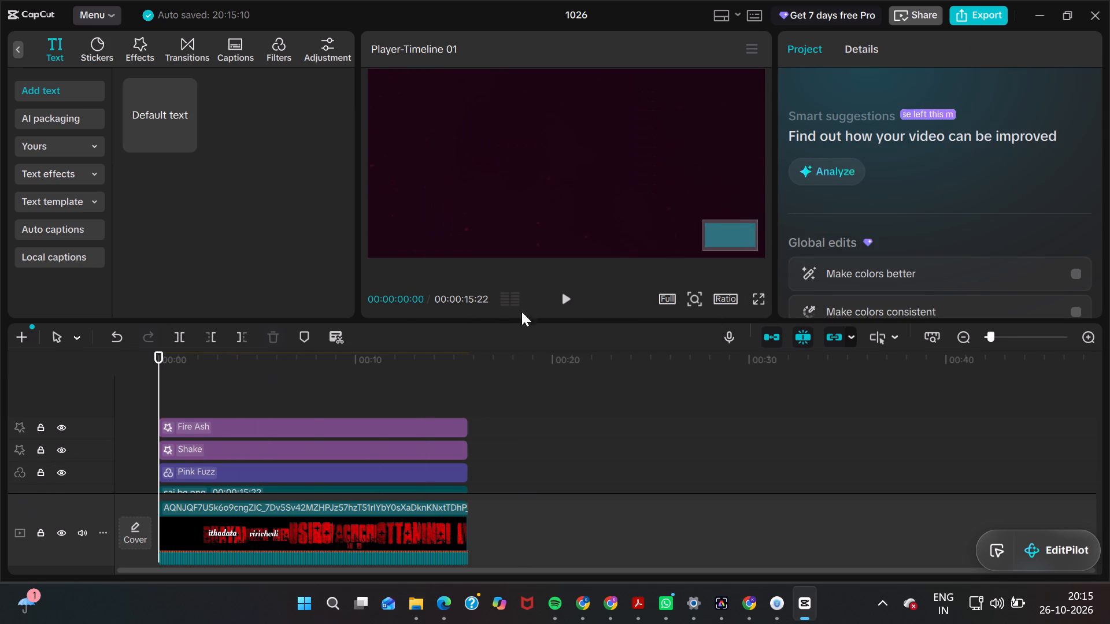
{"action": "left_click", "coordinate": [569, 303]}
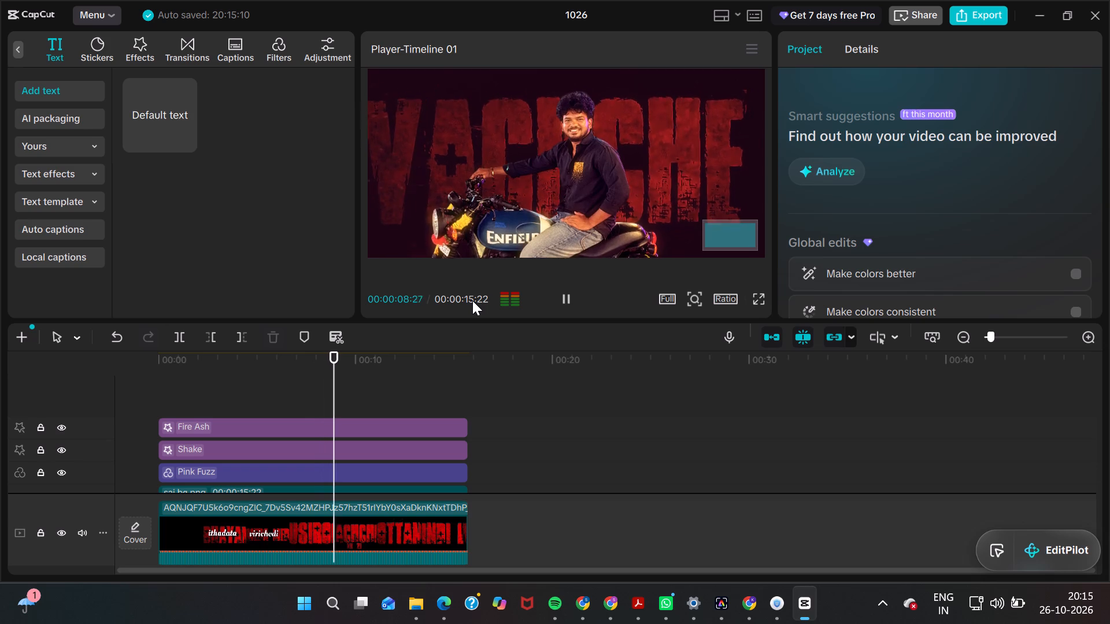
Add a custom adjustment clip above the Fire Ash effect and extend its beginning back to the timeline start.
{"action": "left_click", "coordinate": [334, 42]}
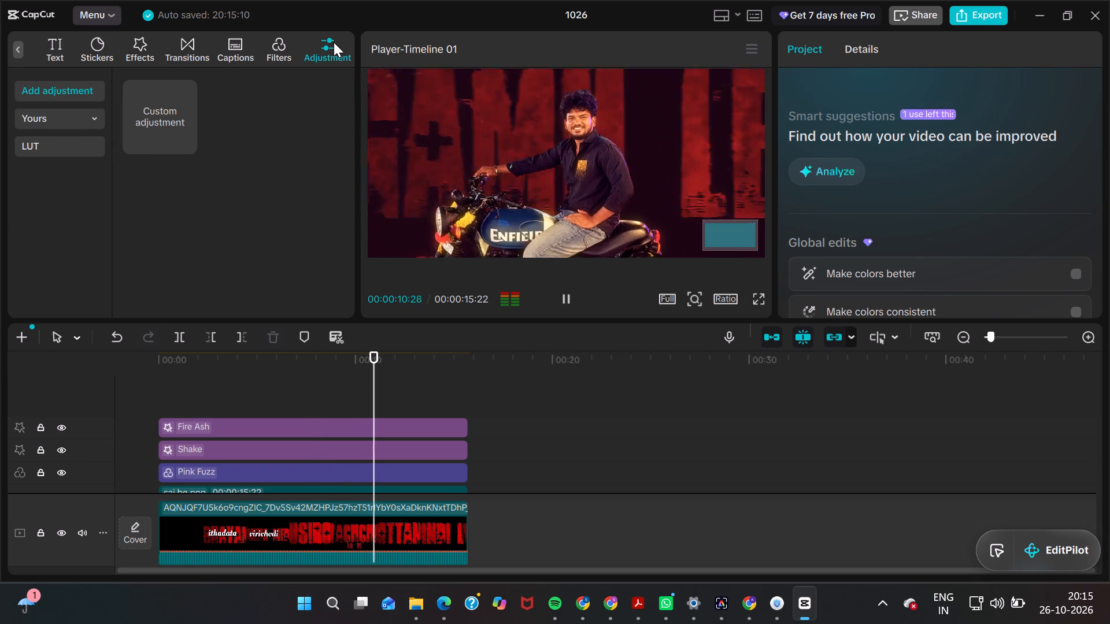
{"action": "left_click", "coordinate": [183, 140]}
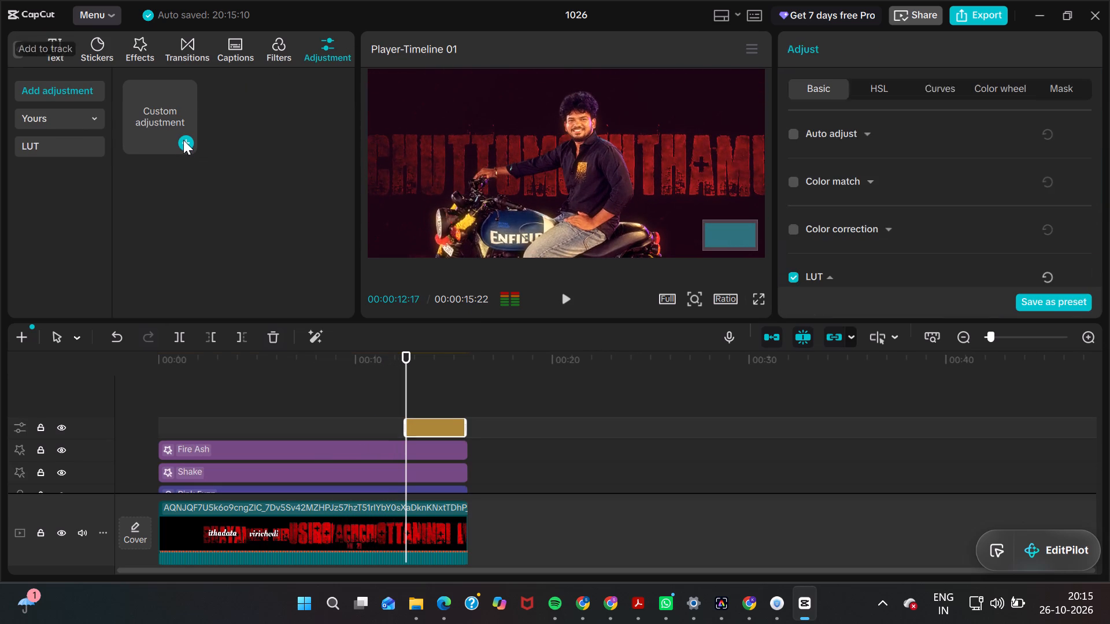
{"action": "left_click_drag", "start_coordinate": [406, 422], "coordinate": [142, 425]}
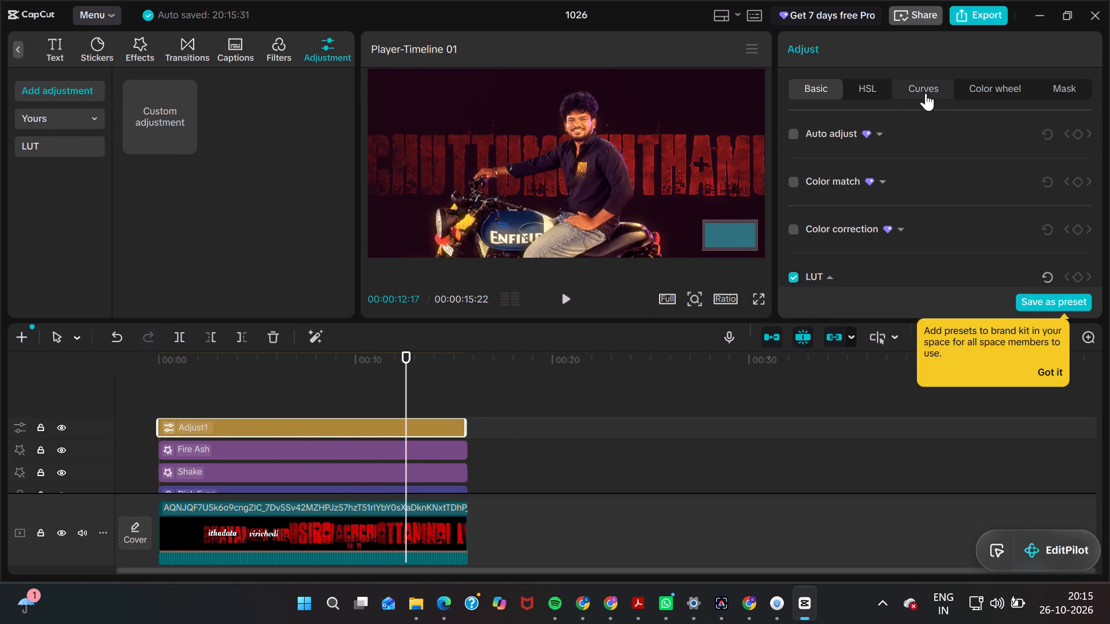
Set the adjustment clip's Vignette to 25.
{"action": "scroll", "coordinate": [829, 181], "scroll_direction": "down", "scroll_amount": 1}
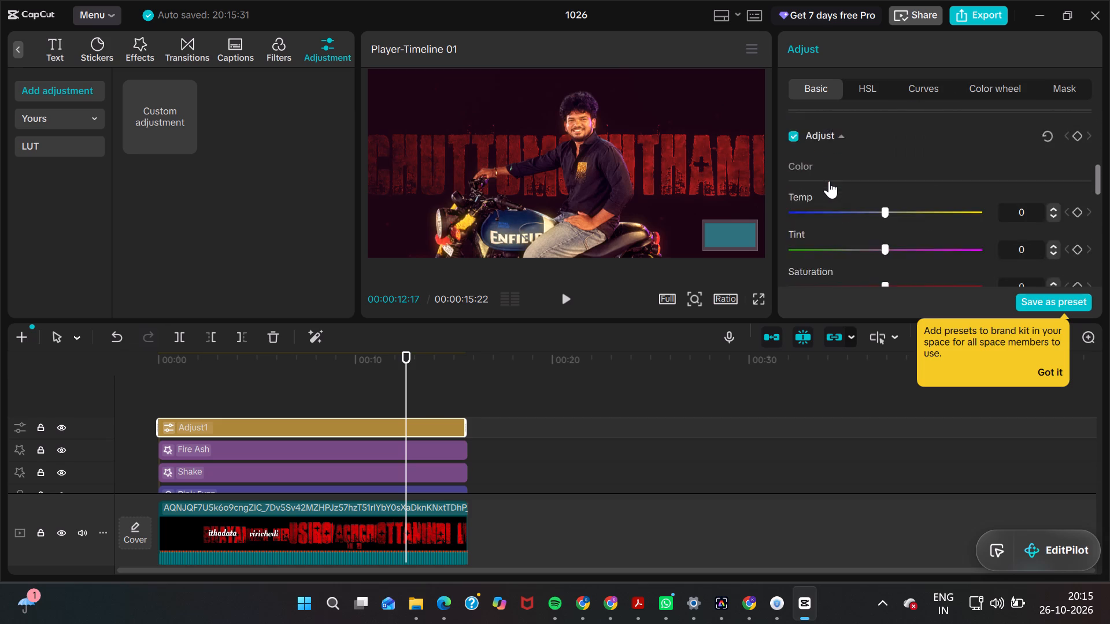
{"action": "scroll", "coordinate": [829, 181], "scroll_direction": "down", "scroll_amount": 2}
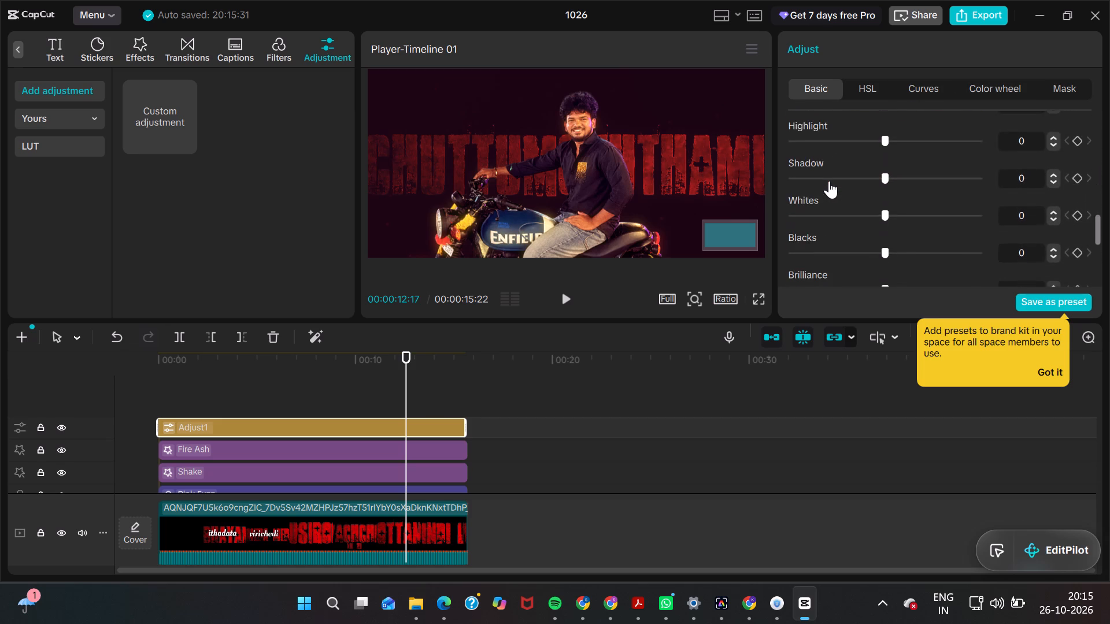
{"action": "scroll", "coordinate": [829, 181], "scroll_direction": "down", "scroll_amount": 2}
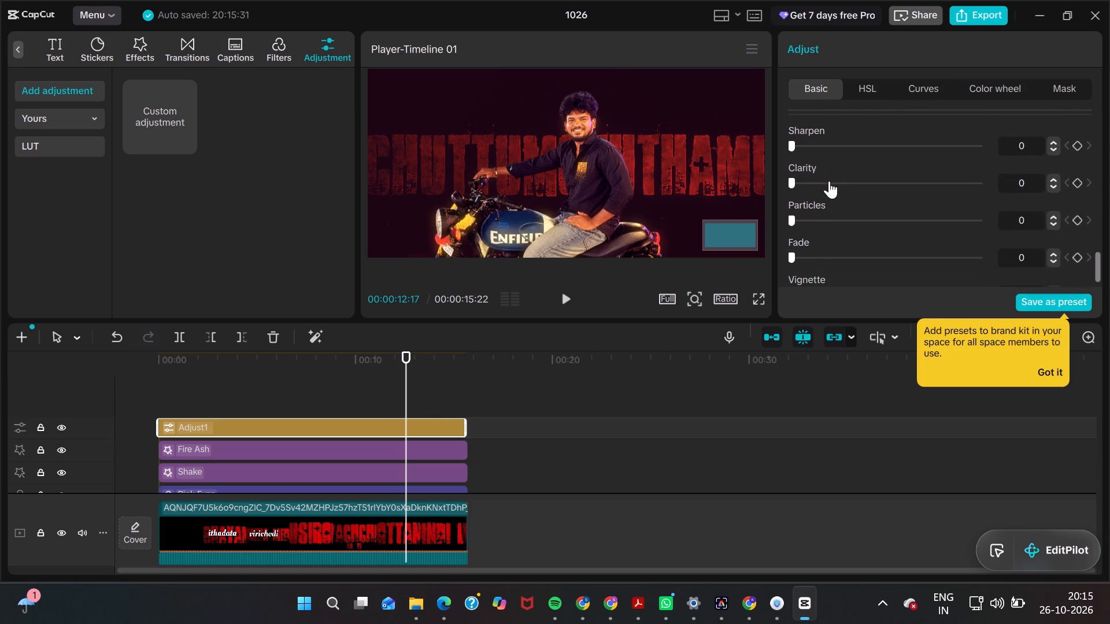
{"action": "scroll", "coordinate": [829, 181], "scroll_direction": "down", "scroll_amount": 2}
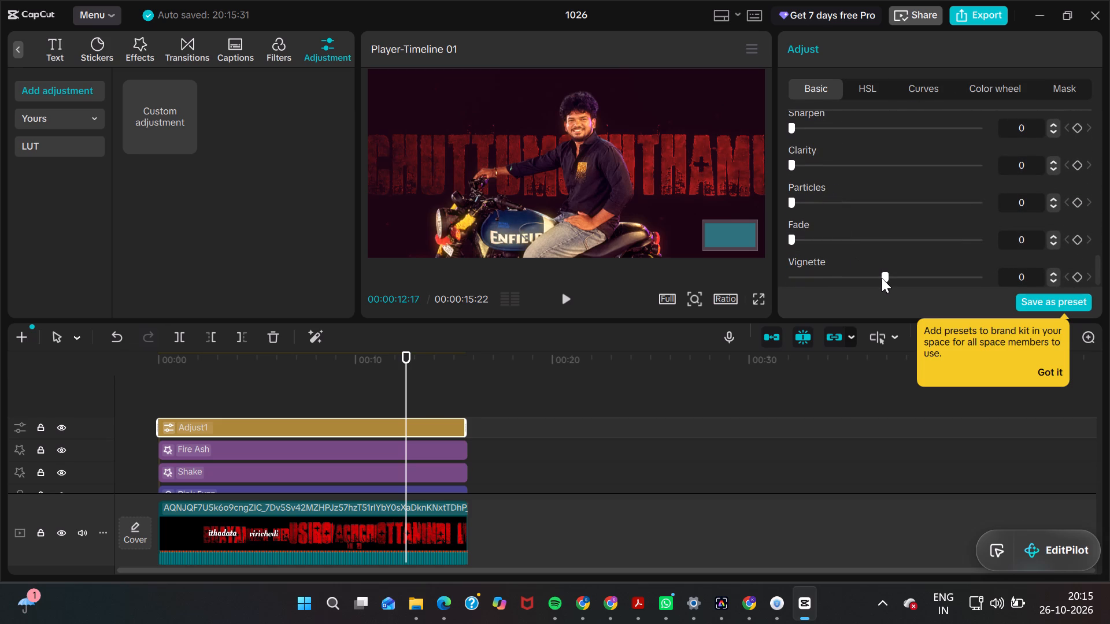
{"action": "left_click_drag", "start_coordinate": [882, 278], "coordinate": [927, 279]}
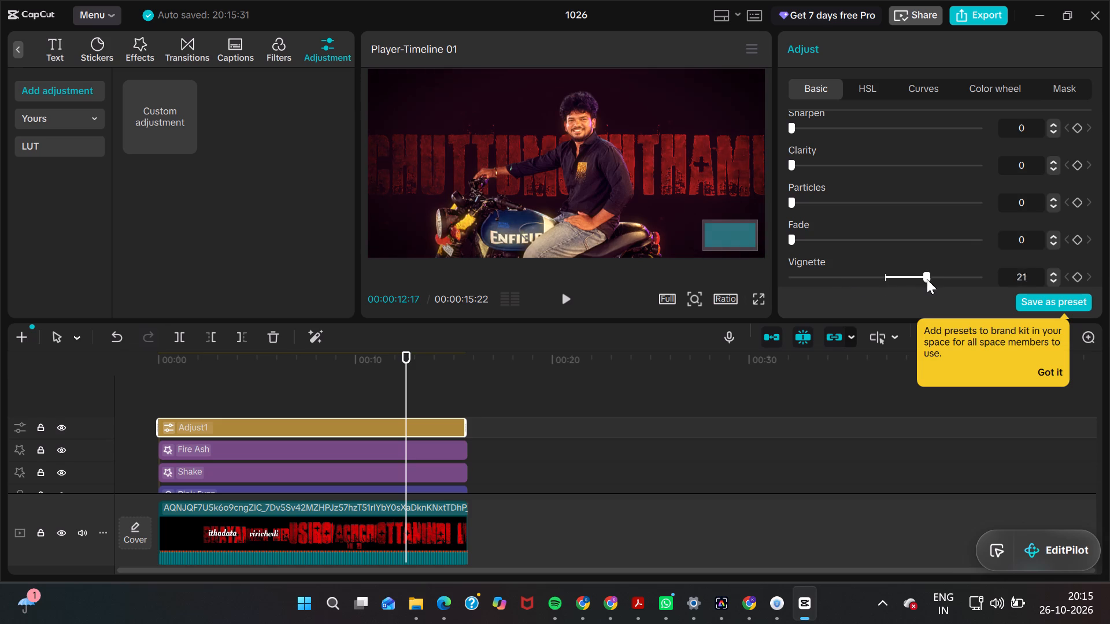
{"action": "left_click_drag", "start_coordinate": [927, 279], "coordinate": [930, 283]}
{"action": "left_click_drag", "start_coordinate": [930, 283], "coordinate": [930, 284]}
Lower the intensity of the Pink Fuzz filter to 75.
{"action": "scroll", "coordinate": [283, 476], "scroll_direction": "down", "scroll_amount": 1}
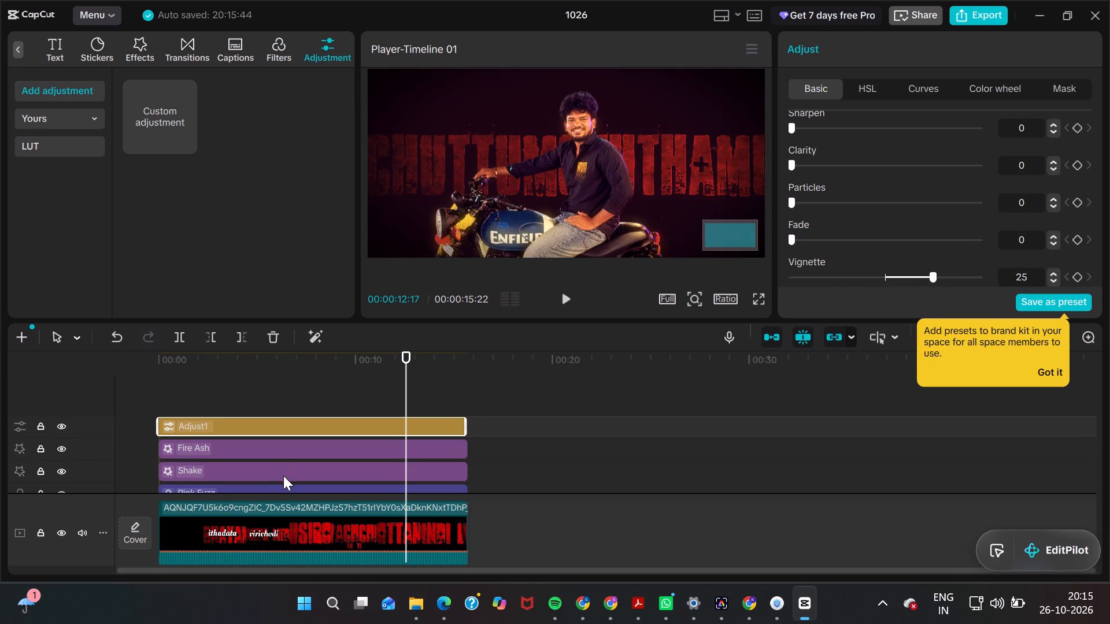
{"action": "scroll", "coordinate": [283, 476], "scroll_direction": "down", "scroll_amount": 1}
{"action": "left_click", "coordinate": [283, 476]}
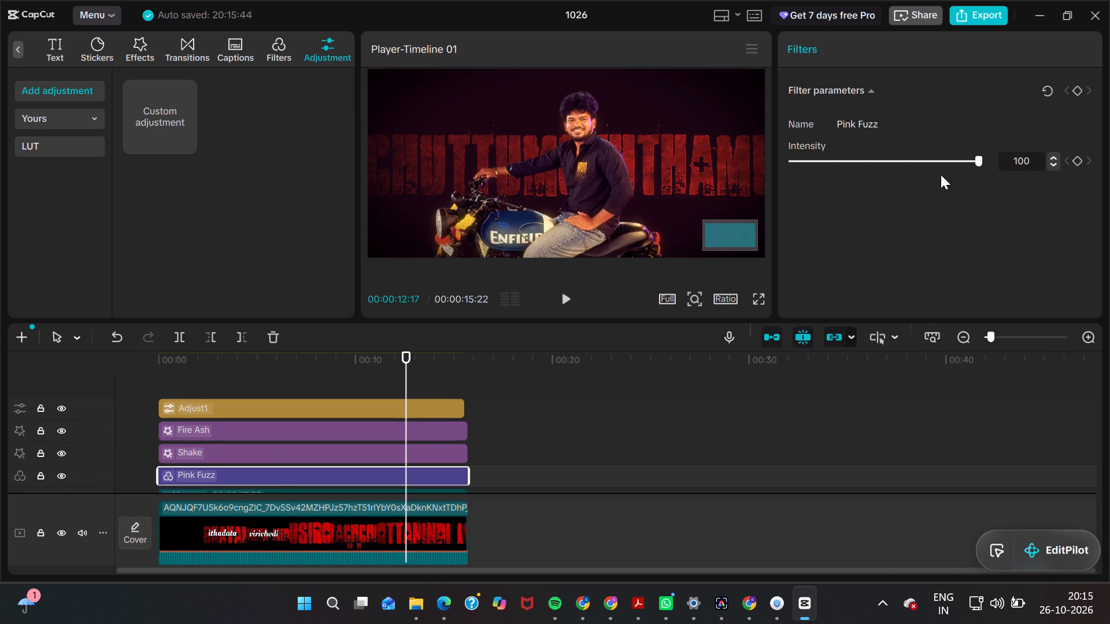
{"action": "triple_click", "coordinate": [1054, 167]}
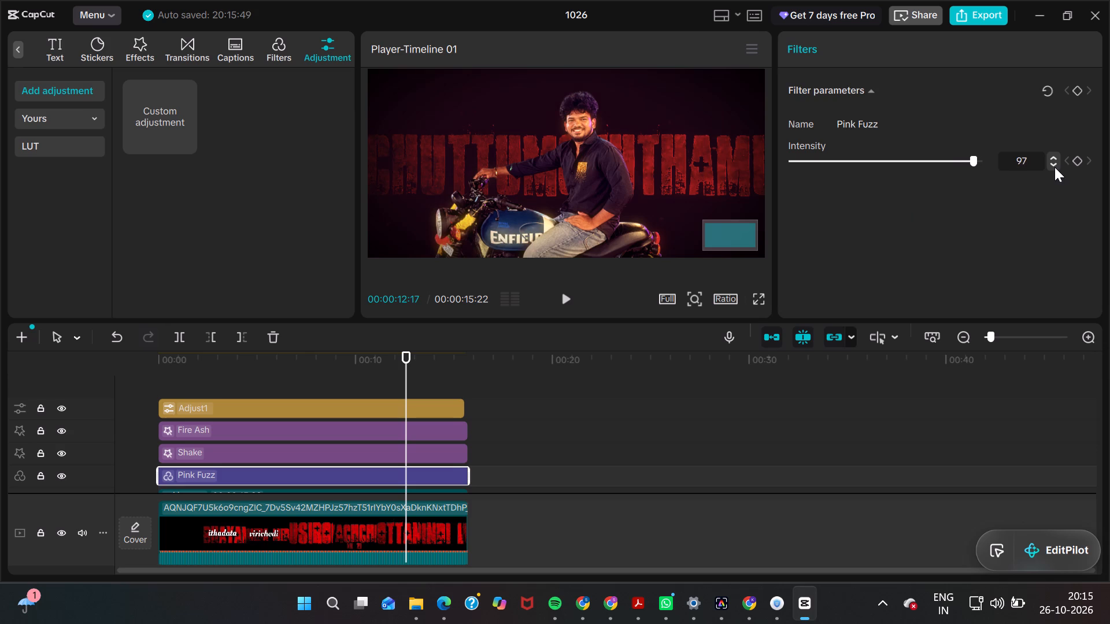
{"action": "triple_click", "coordinate": [1054, 167]}
{"action": "triple_click", "coordinate": [1054, 167]}
{"action": "triple_click", "coordinate": [1054, 167]}
{"action": "triple_click", "coordinate": [1054, 167]}
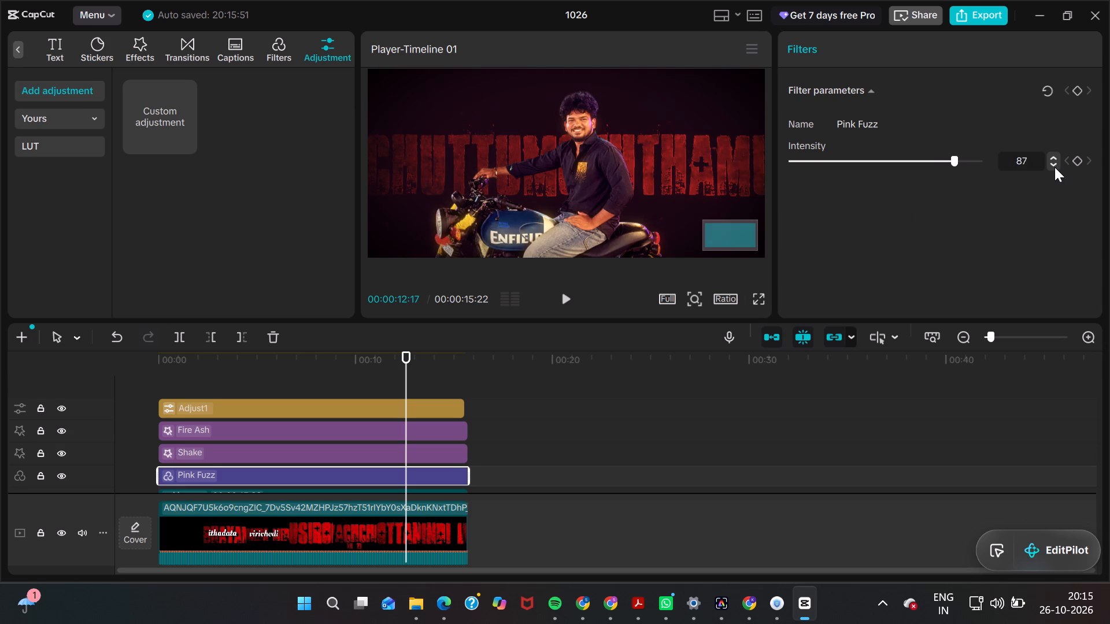
{"action": "triple_click", "coordinate": [1054, 167]}
{"action": "triple_click", "coordinate": [1054, 167]}
{"action": "triple_click", "coordinate": [1054, 167]}
{"action": "left_click_drag", "start_coordinate": [1054, 167], "coordinate": [757, 296]}
Play the motorcycle edit full screen from the beginning, then return to the editor.
{"action": "left_click", "coordinate": [757, 296]}
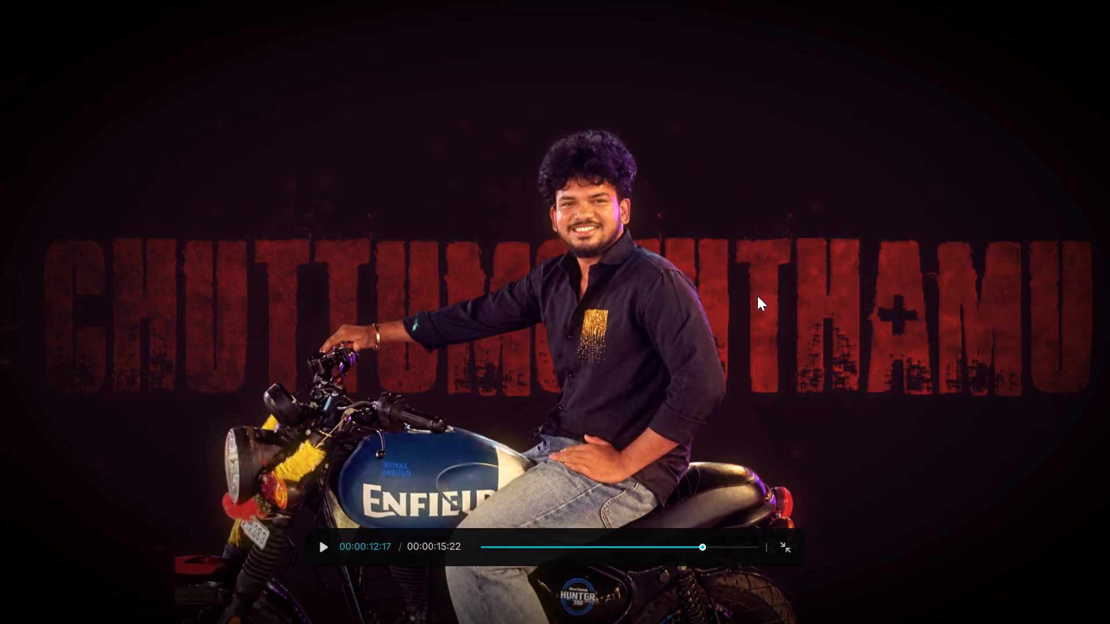
{"action": "left_click", "coordinate": [481, 547]}
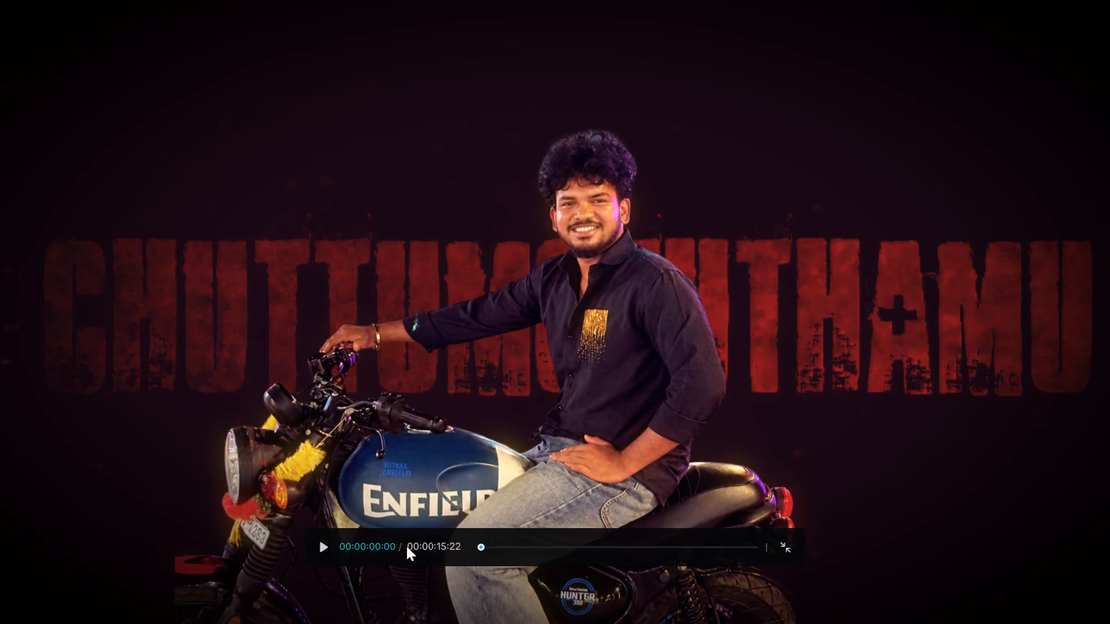
{"action": "left_click", "coordinate": [319, 548]}
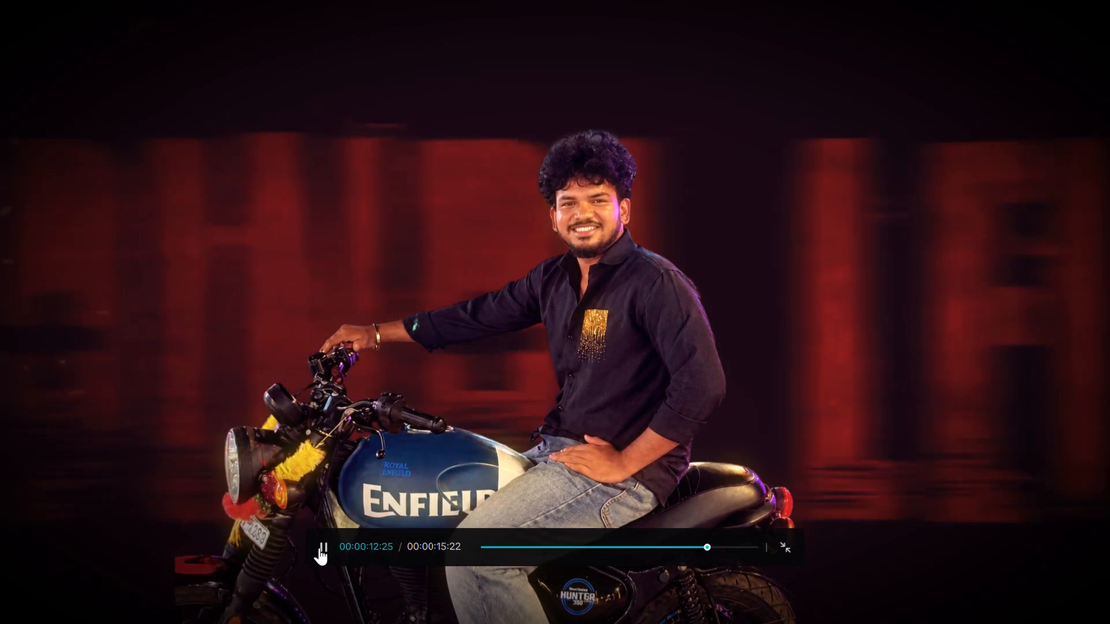
{"action": "key", "text": "Escape"}
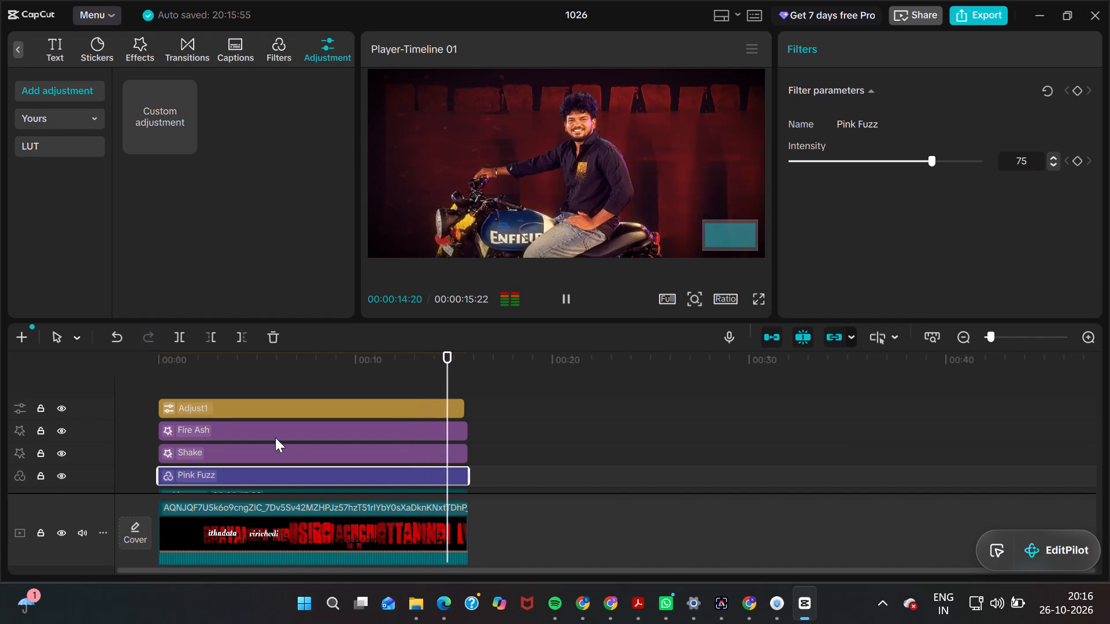
Set the Fire Ash effect's Filters value to 20 and play the edit to check it.
{"action": "left_click", "coordinate": [306, 433]}
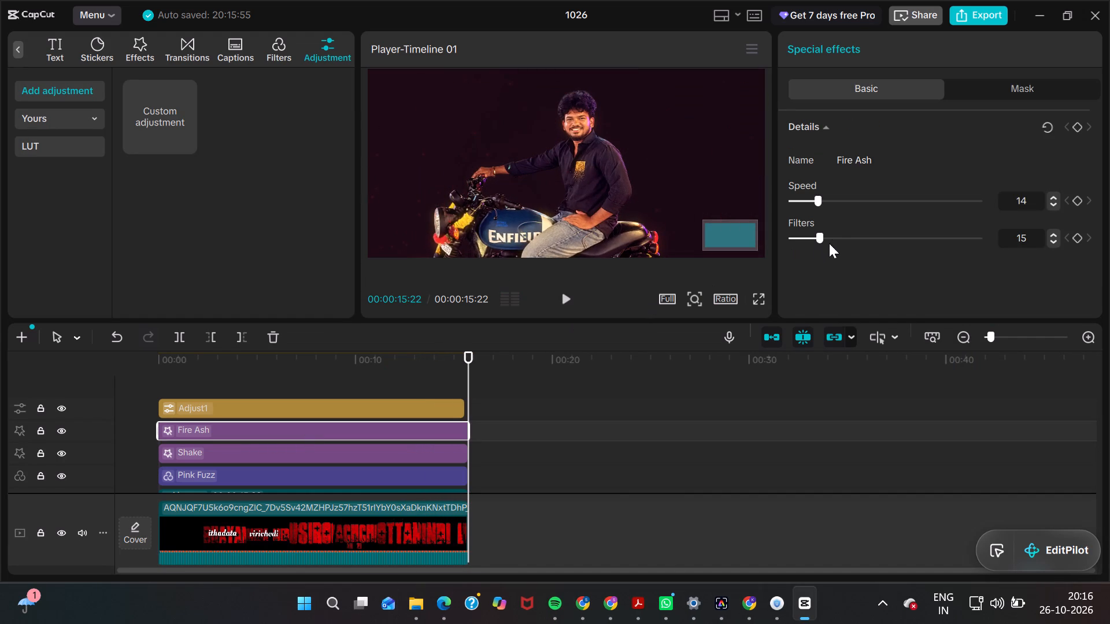
{"action": "left_click", "coordinate": [830, 234]}
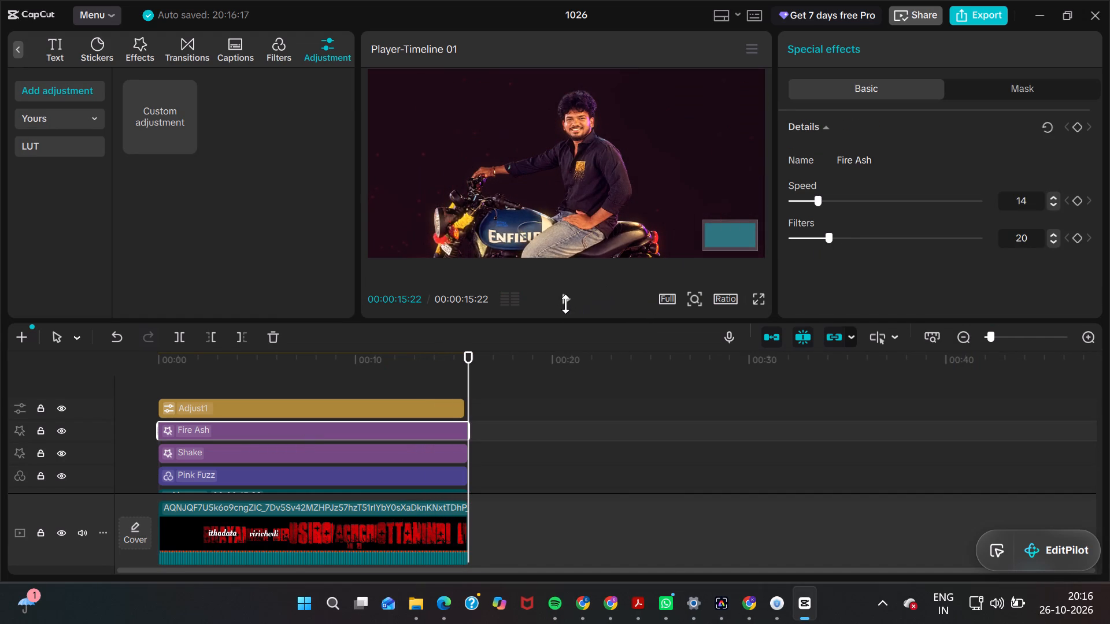
{"action": "left_click", "coordinate": [565, 304]}
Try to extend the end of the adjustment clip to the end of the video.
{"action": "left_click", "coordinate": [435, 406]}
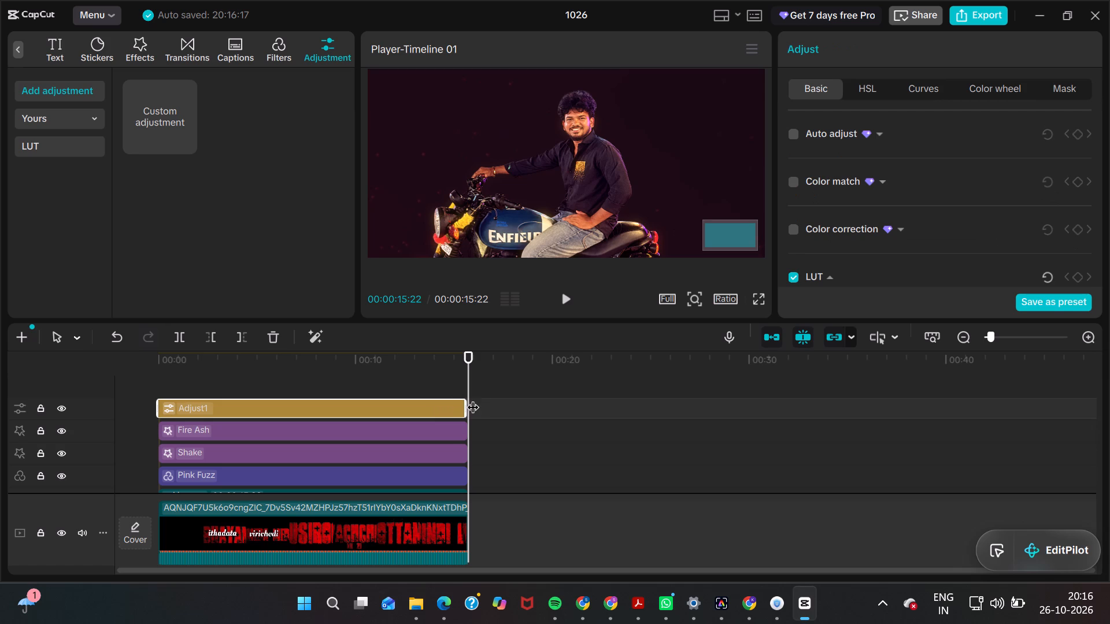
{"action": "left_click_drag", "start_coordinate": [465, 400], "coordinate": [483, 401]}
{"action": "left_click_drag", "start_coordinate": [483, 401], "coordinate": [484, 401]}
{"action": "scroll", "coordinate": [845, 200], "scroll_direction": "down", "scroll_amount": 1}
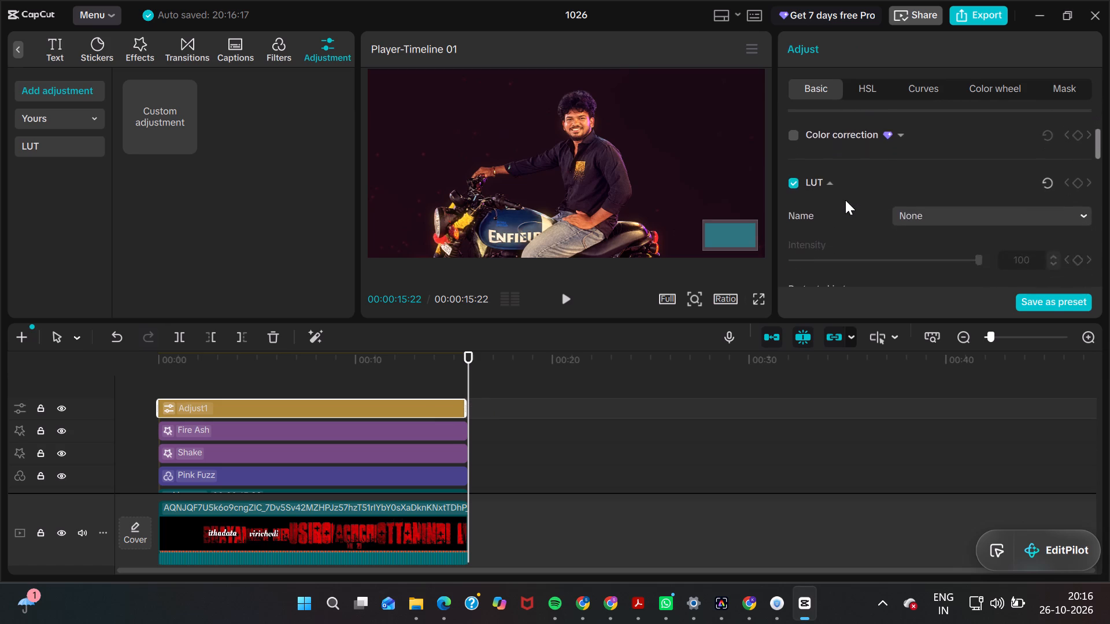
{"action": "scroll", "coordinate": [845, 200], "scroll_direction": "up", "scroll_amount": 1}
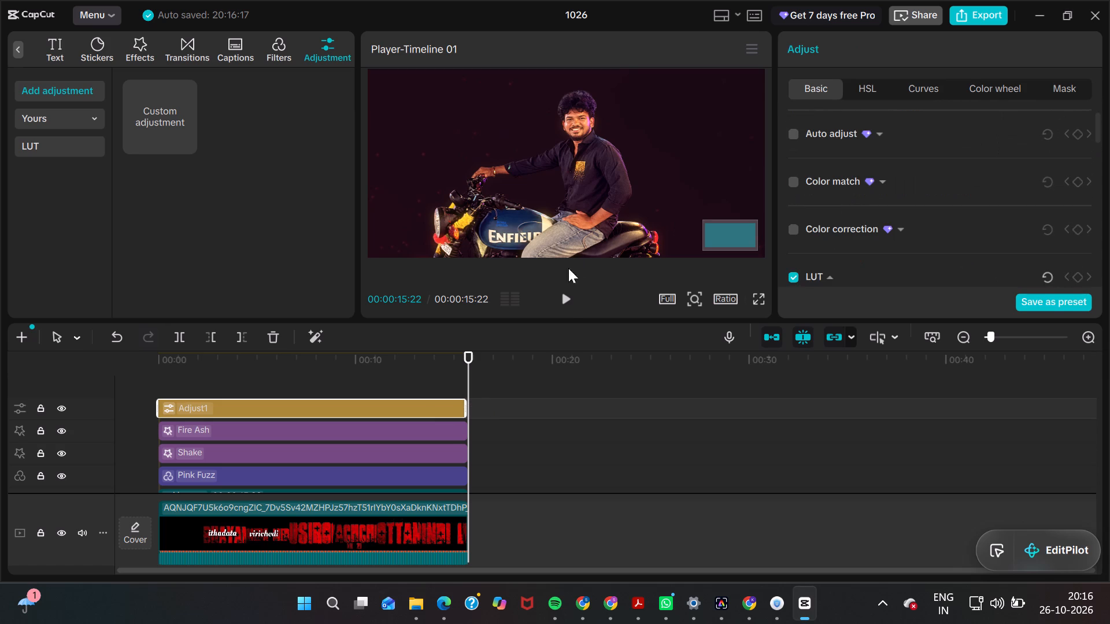
Play the motorcycle edit from the start in the preview.
{"action": "left_click", "coordinate": [566, 300]}
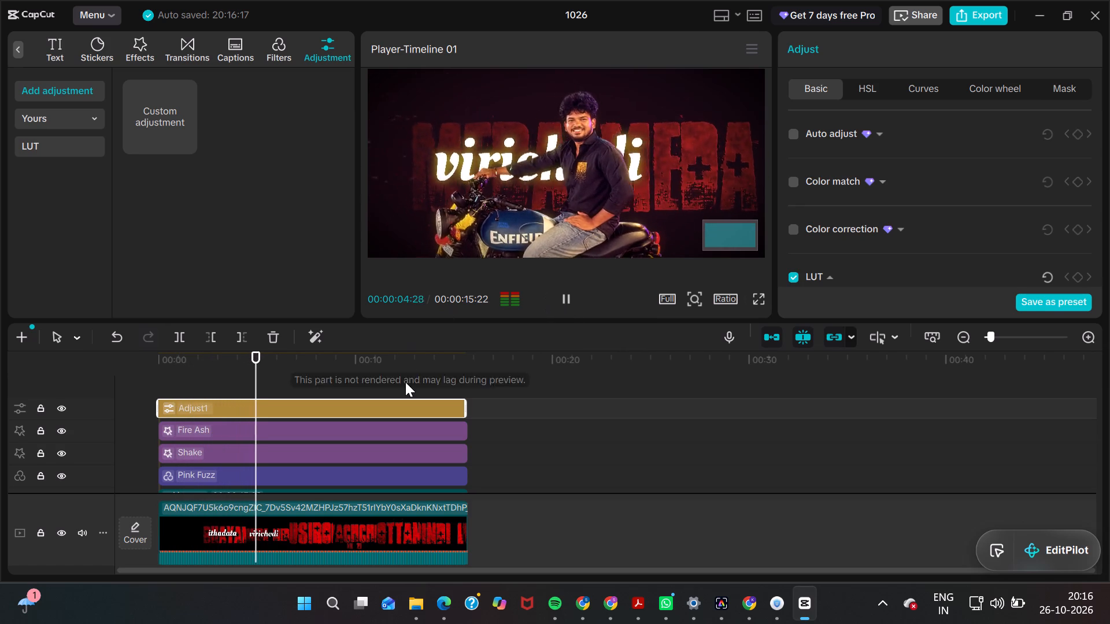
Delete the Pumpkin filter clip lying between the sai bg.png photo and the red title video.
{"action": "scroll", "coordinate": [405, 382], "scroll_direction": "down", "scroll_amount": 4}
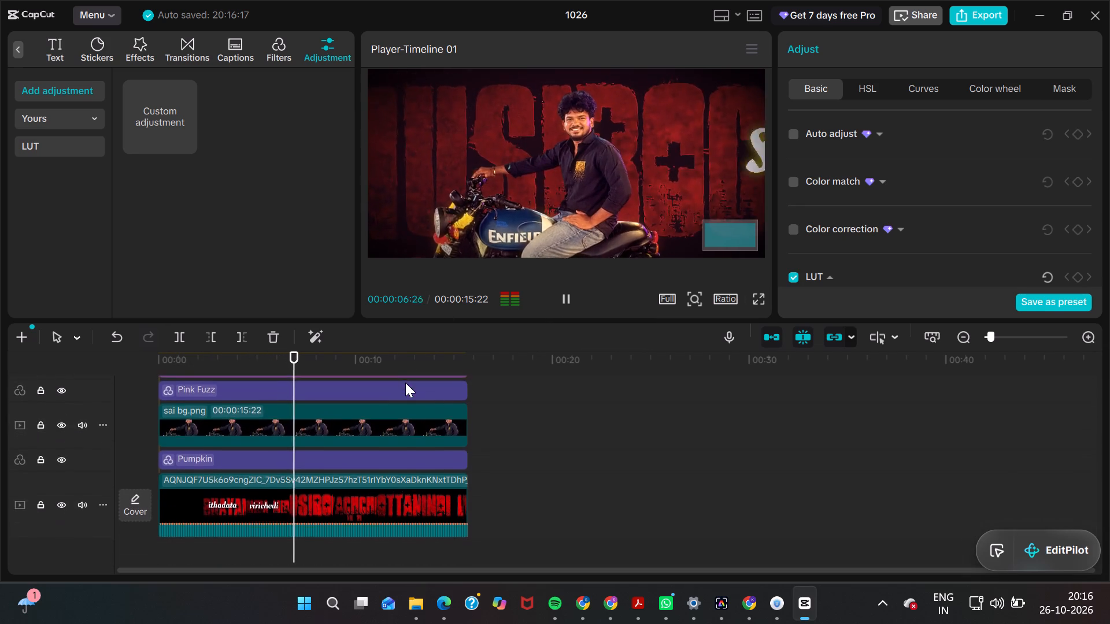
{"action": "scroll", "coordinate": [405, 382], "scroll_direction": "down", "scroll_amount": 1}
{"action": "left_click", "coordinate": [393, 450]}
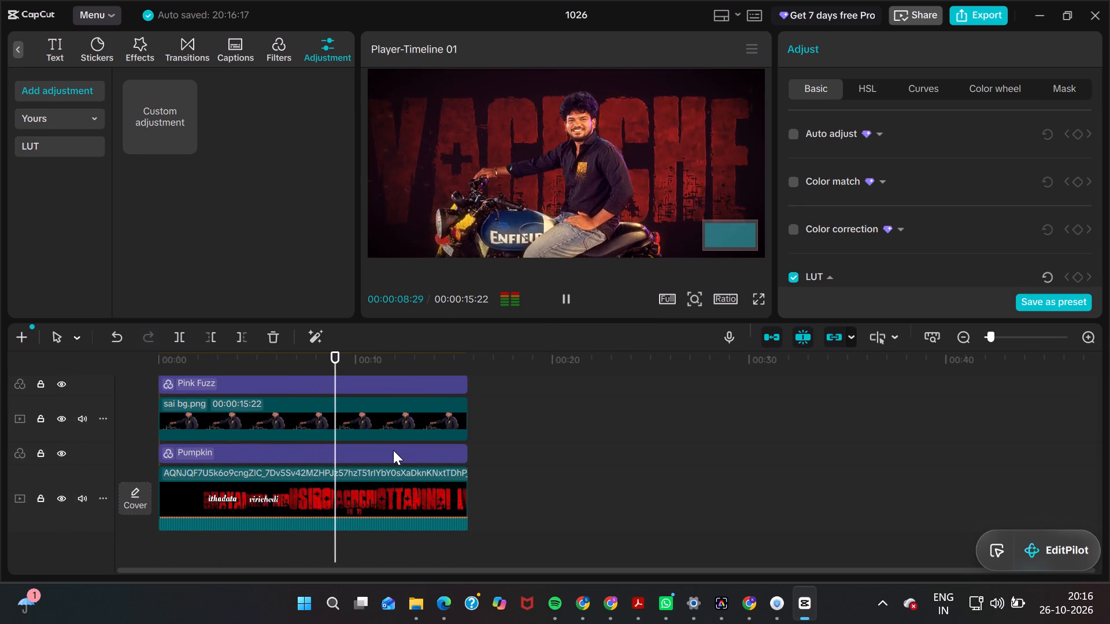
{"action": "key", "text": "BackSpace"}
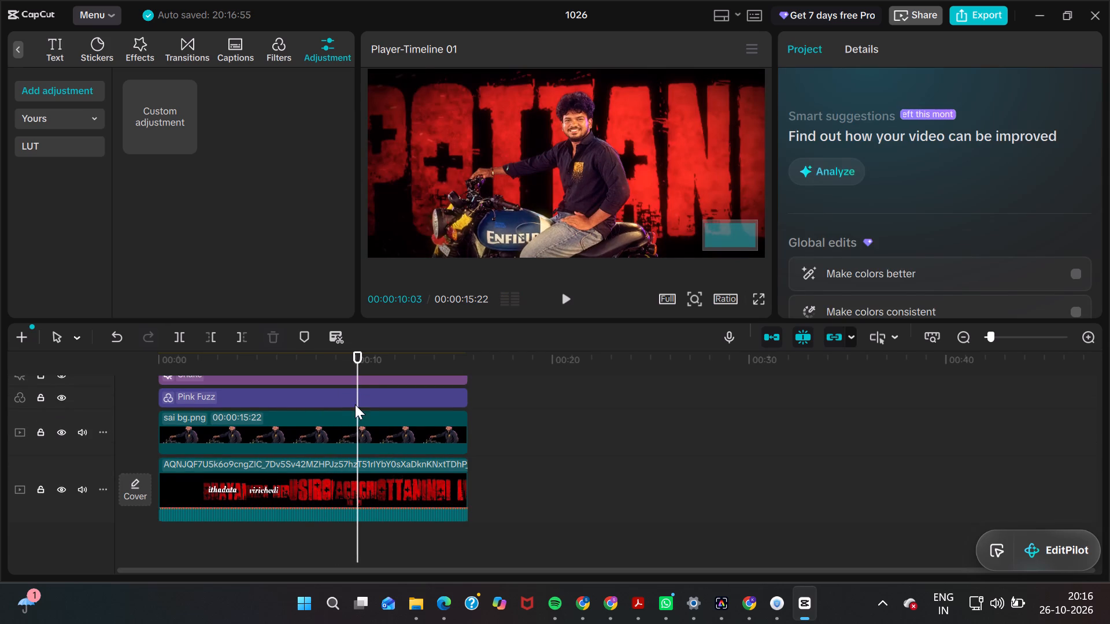
Play the edit from the timeline start without the Pumpkin filter, viewing it full screen, then return to the editor.
{"action": "left_click_drag", "start_coordinate": [356, 367], "coordinate": [50, 415]}
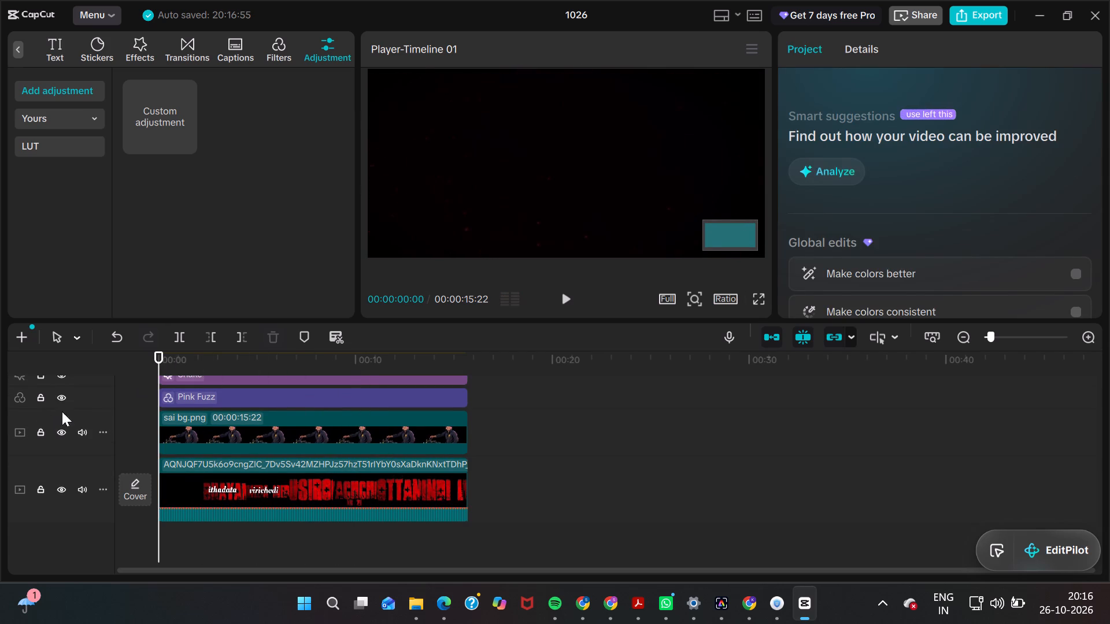
{"action": "left_click", "coordinate": [563, 304]}
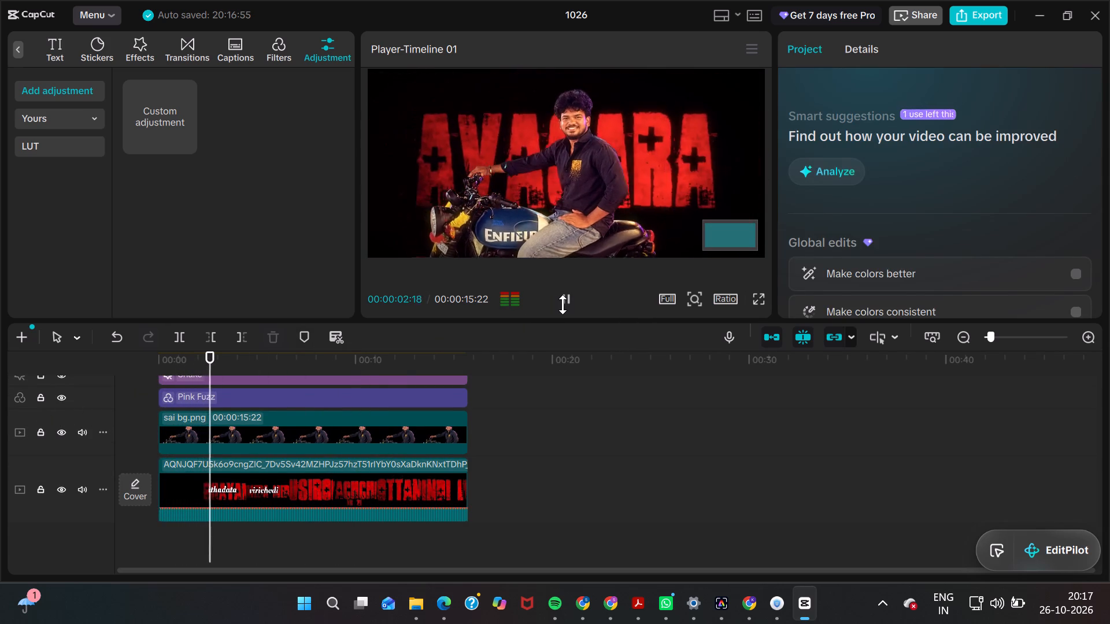
{"action": "left_click", "coordinate": [765, 301]}
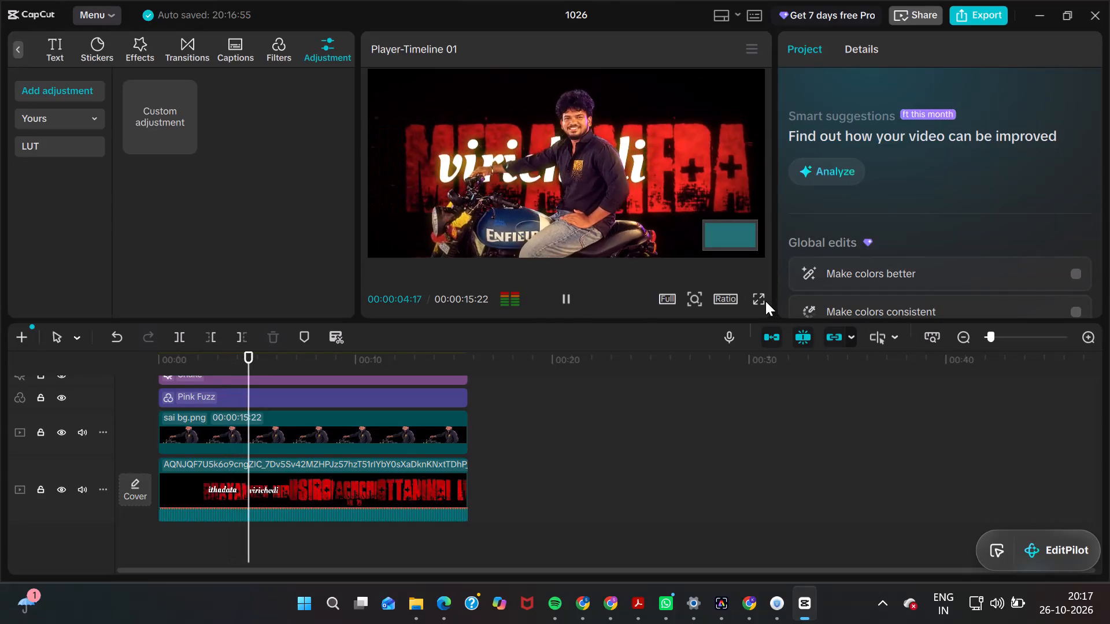
{"action": "left_click", "coordinate": [761, 301]}
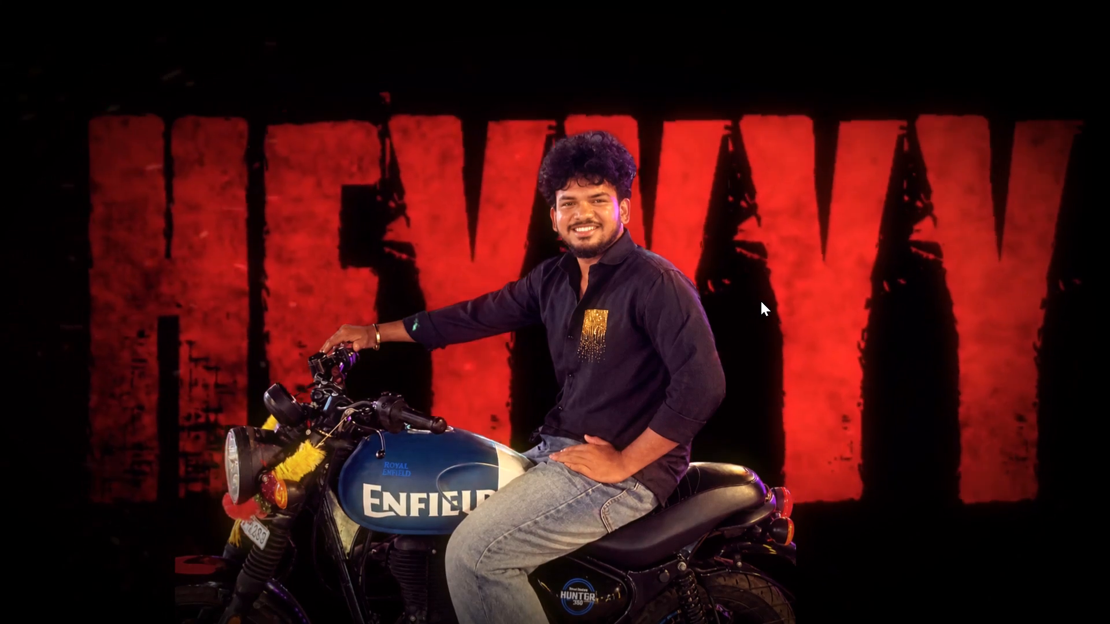
{"action": "key", "text": "Escape"}
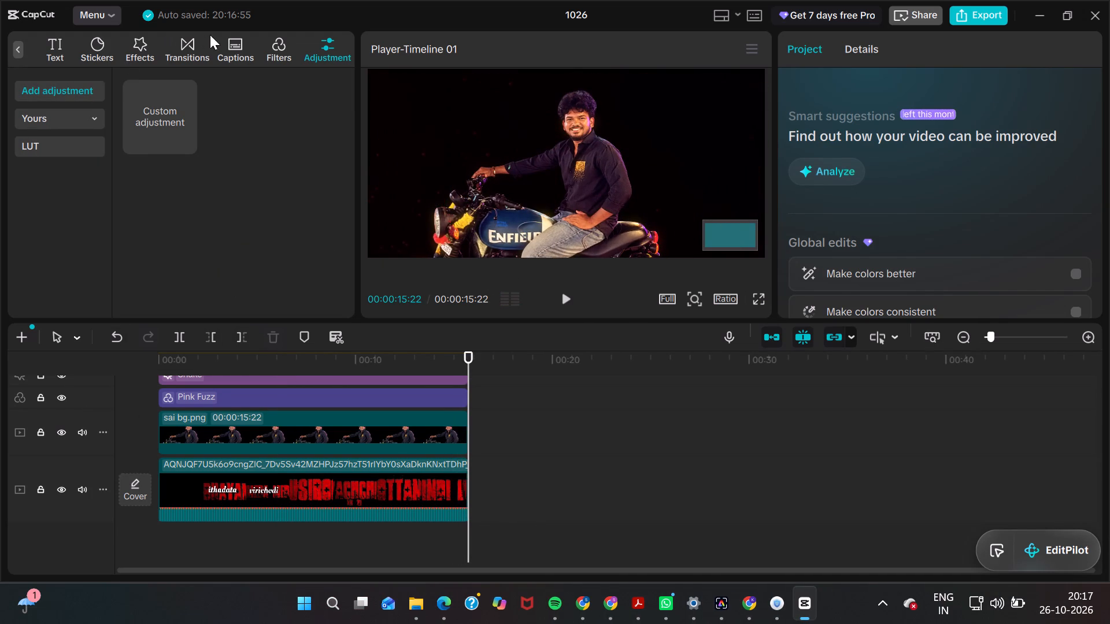
Add the Pumpkin filter between the title video and the sai bg.png photo, and extend it to the end of the video.
{"action": "left_click", "coordinate": [284, 56]}
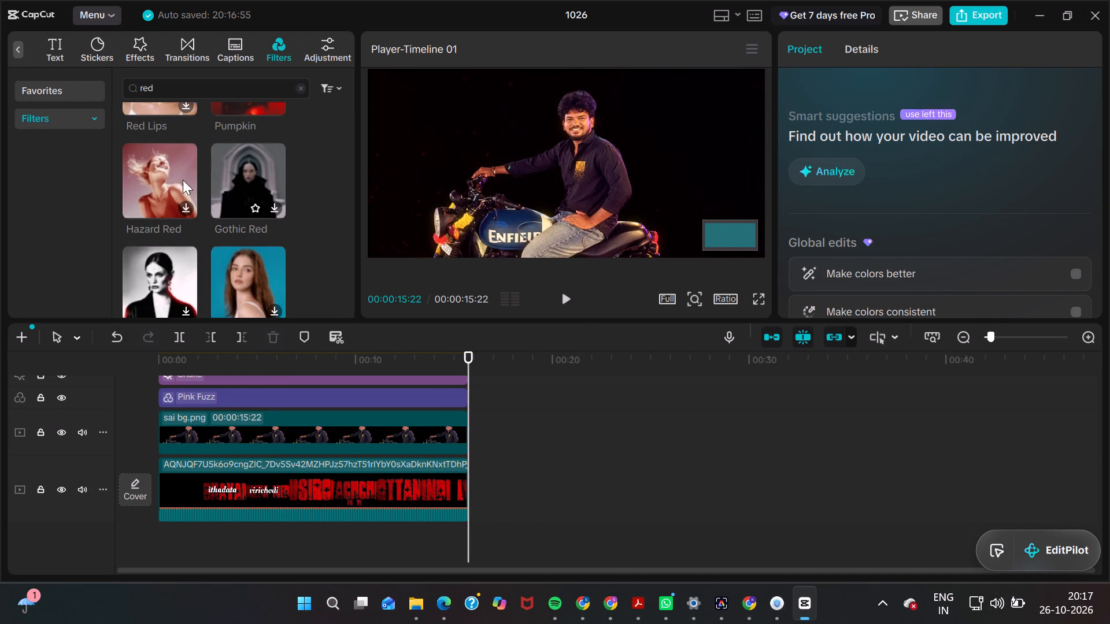
{"action": "scroll", "coordinate": [166, 191], "scroll_direction": "up", "scroll_amount": 1}
{"action": "left_click_drag", "start_coordinate": [243, 178], "coordinate": [224, 353]}
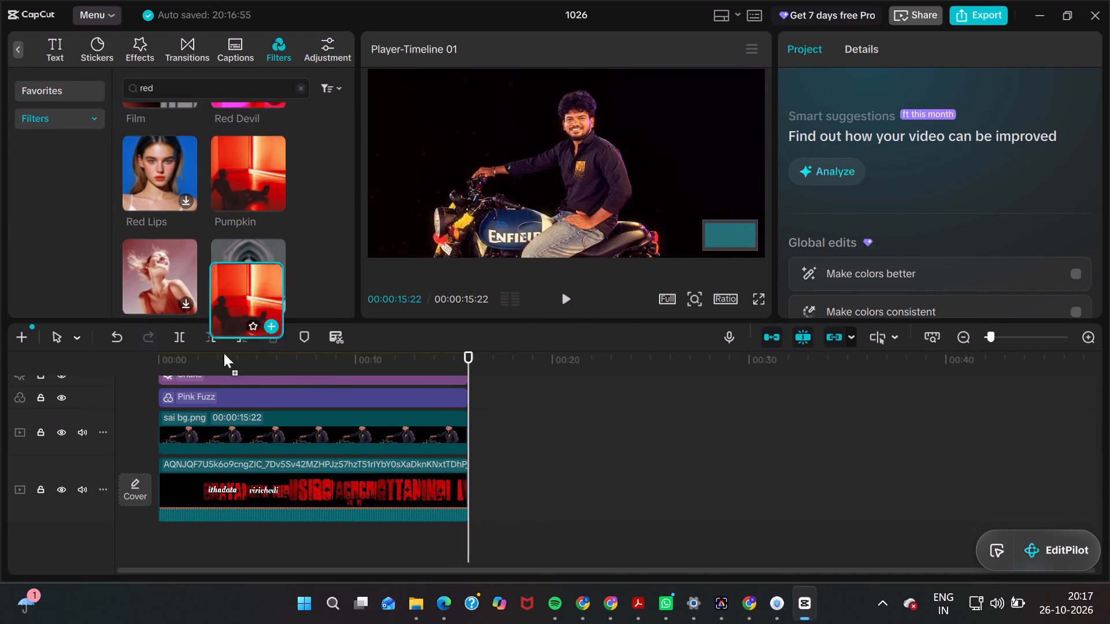
{"action": "left_click_drag", "start_coordinate": [224, 353], "coordinate": [152, 454]}
{"action": "left_click_drag", "start_coordinate": [213, 460], "coordinate": [283, 463]}
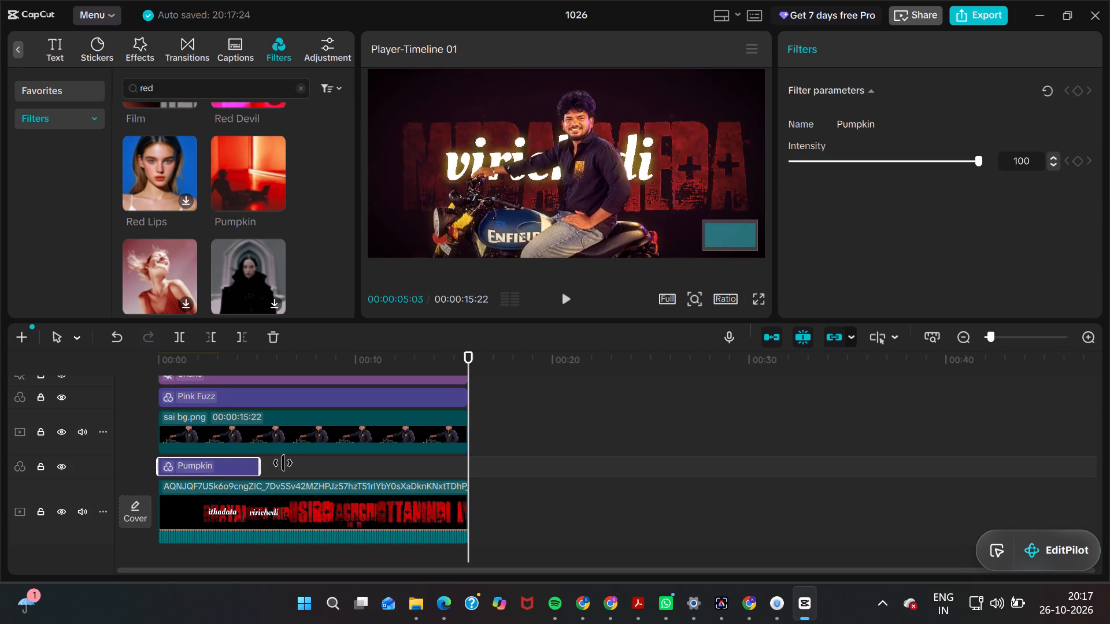
{"action": "left_click_drag", "start_coordinate": [283, 463], "coordinate": [468, 466]}
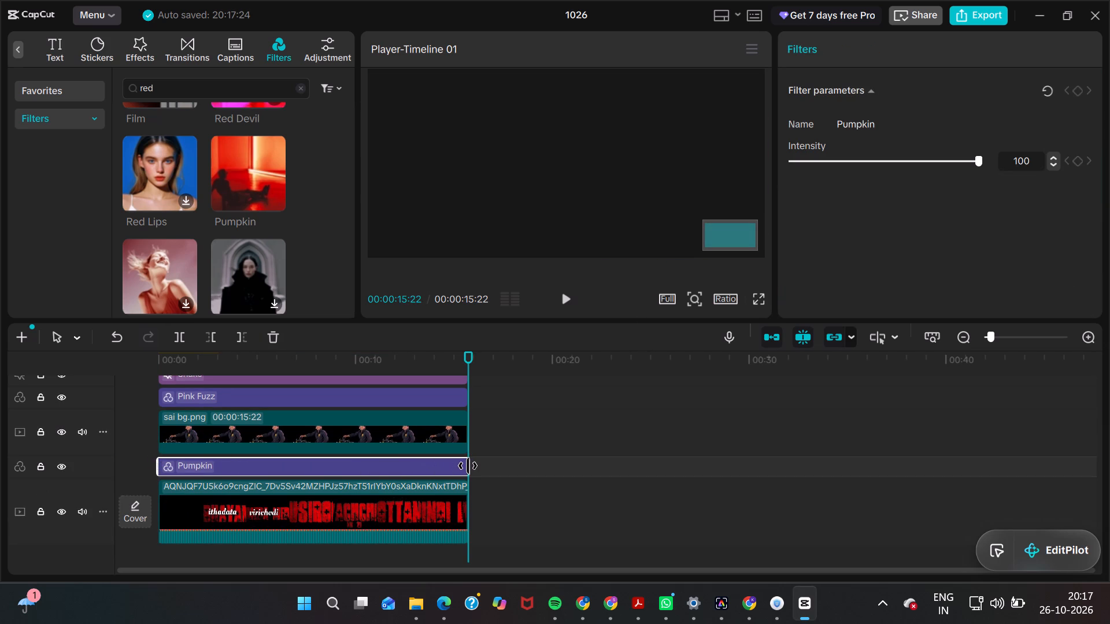
{"action": "left_click_drag", "start_coordinate": [468, 466], "coordinate": [454, 471]}
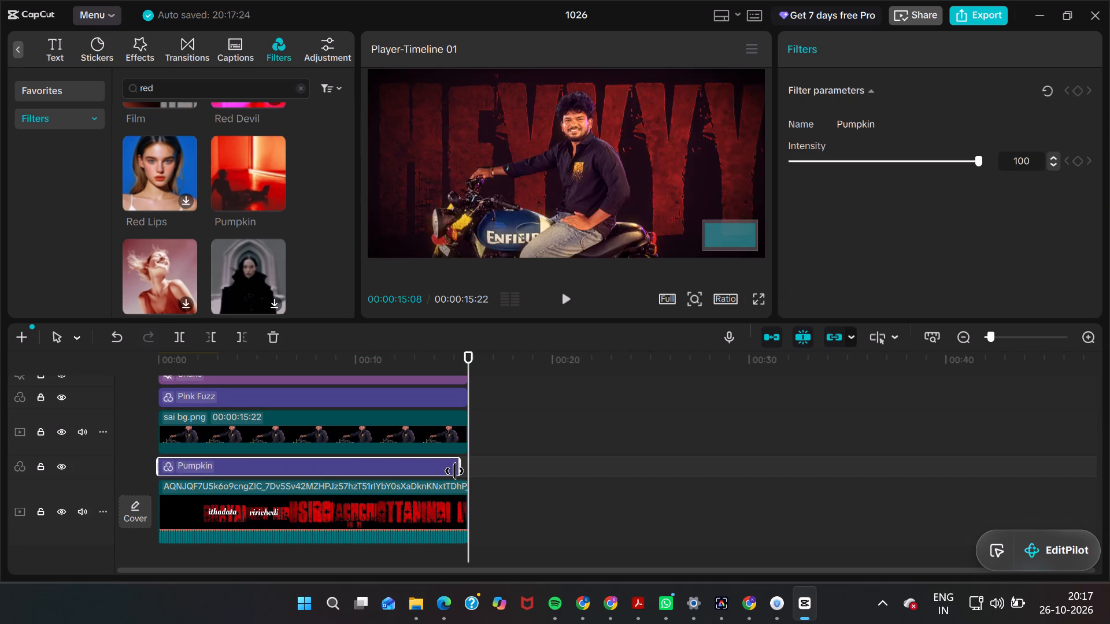
{"action": "left_click_drag", "start_coordinate": [454, 471], "coordinate": [464, 471]}
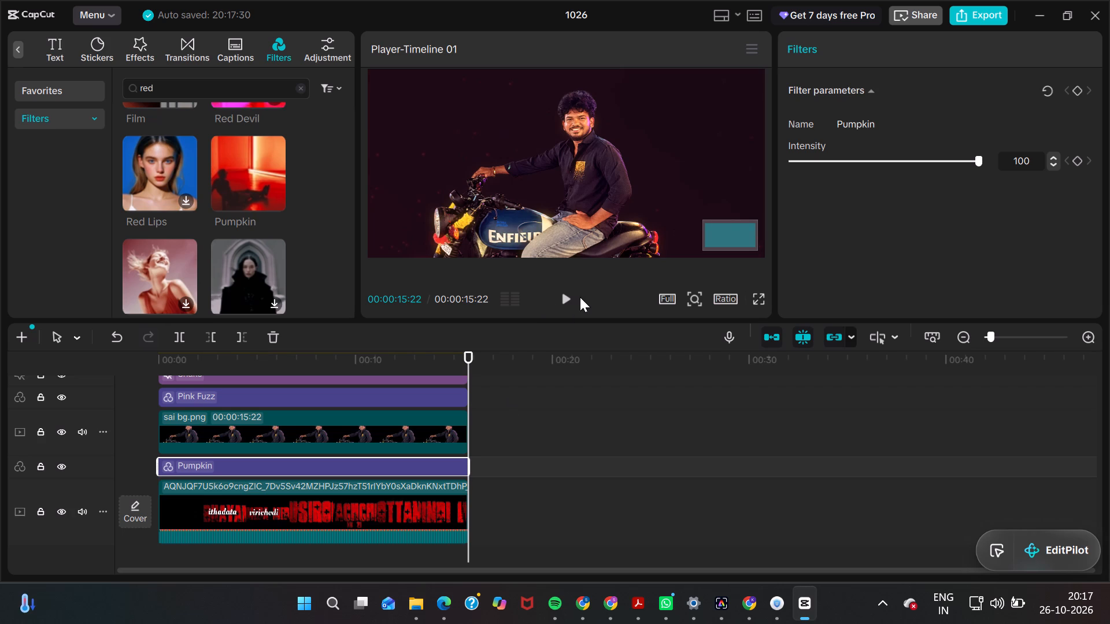
Play the edit in the preview with the Pumpkin filter applied.
{"action": "left_click", "coordinate": [573, 299]}
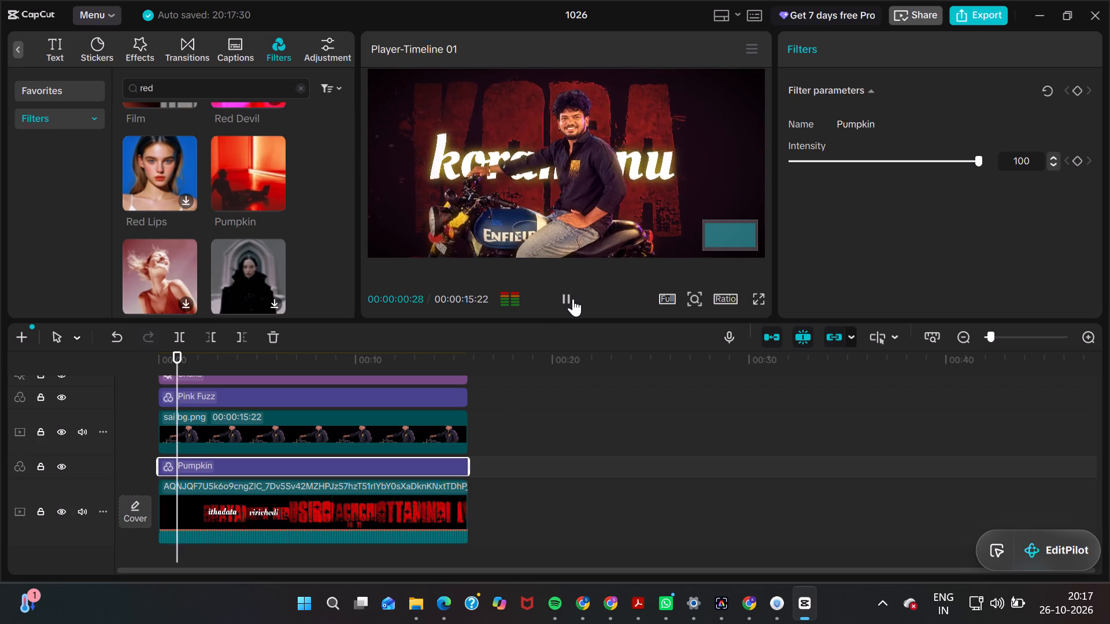
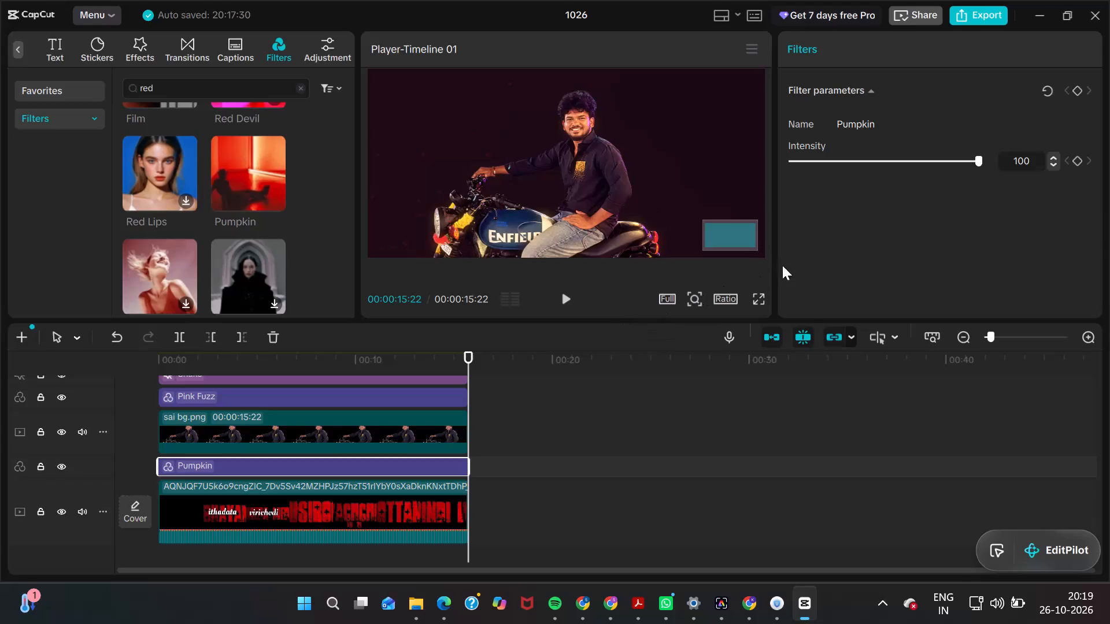
Play the edit full screen with the Pumpkin filter applied, then return to the editor.
{"action": "left_click", "coordinate": [753, 304]}
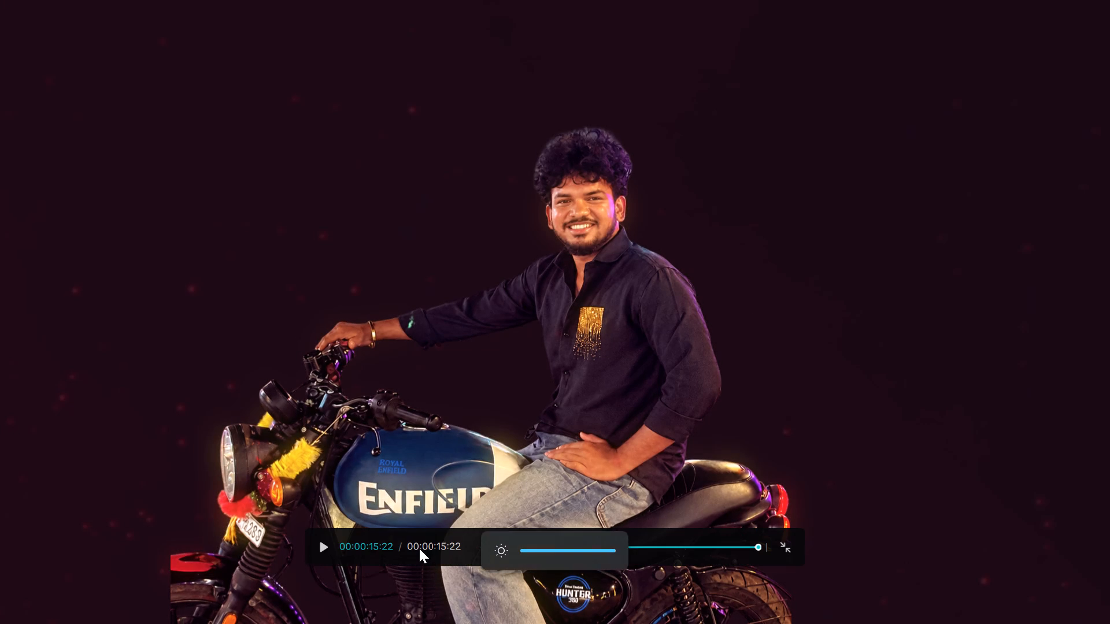
{"action": "left_click", "coordinate": [419, 548]}
{"action": "left_click", "coordinate": [326, 547]}
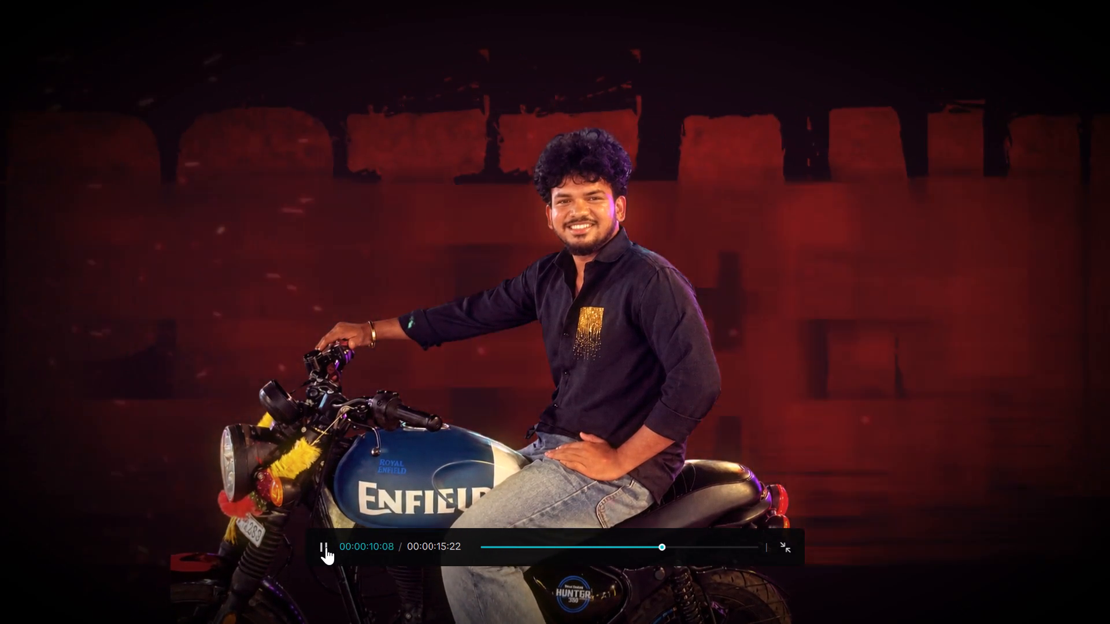
{"action": "key", "text": "Right"}
{"action": "key", "text": "Escape"}
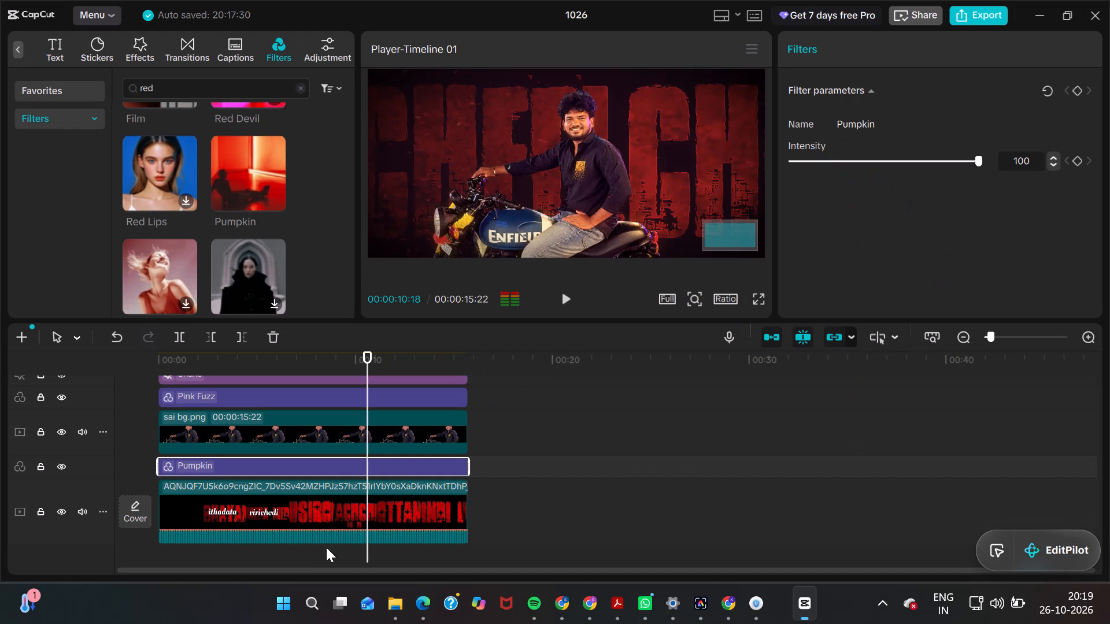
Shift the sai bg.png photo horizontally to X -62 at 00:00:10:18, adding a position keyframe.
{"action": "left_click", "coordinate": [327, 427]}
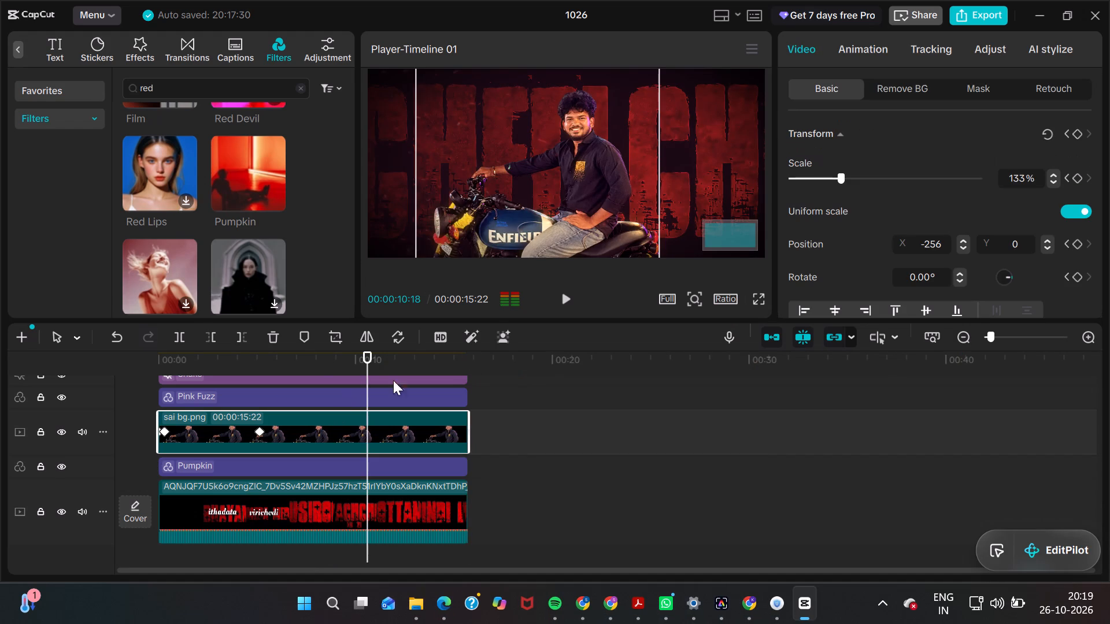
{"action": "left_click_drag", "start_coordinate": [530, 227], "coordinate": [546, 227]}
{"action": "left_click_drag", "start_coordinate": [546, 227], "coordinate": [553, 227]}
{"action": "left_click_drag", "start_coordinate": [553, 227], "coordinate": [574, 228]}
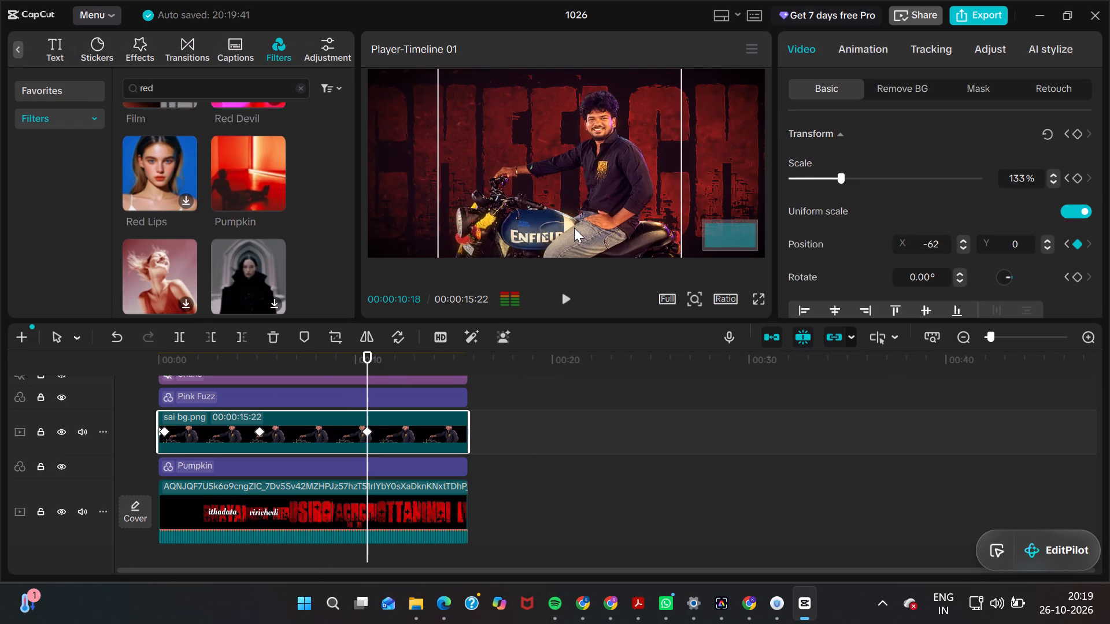
Play the edit full screen from near its start to check the photo's movement, then return to the editor.
{"action": "left_click", "coordinate": [752, 295]}
{"action": "left_click", "coordinate": [758, 304]}
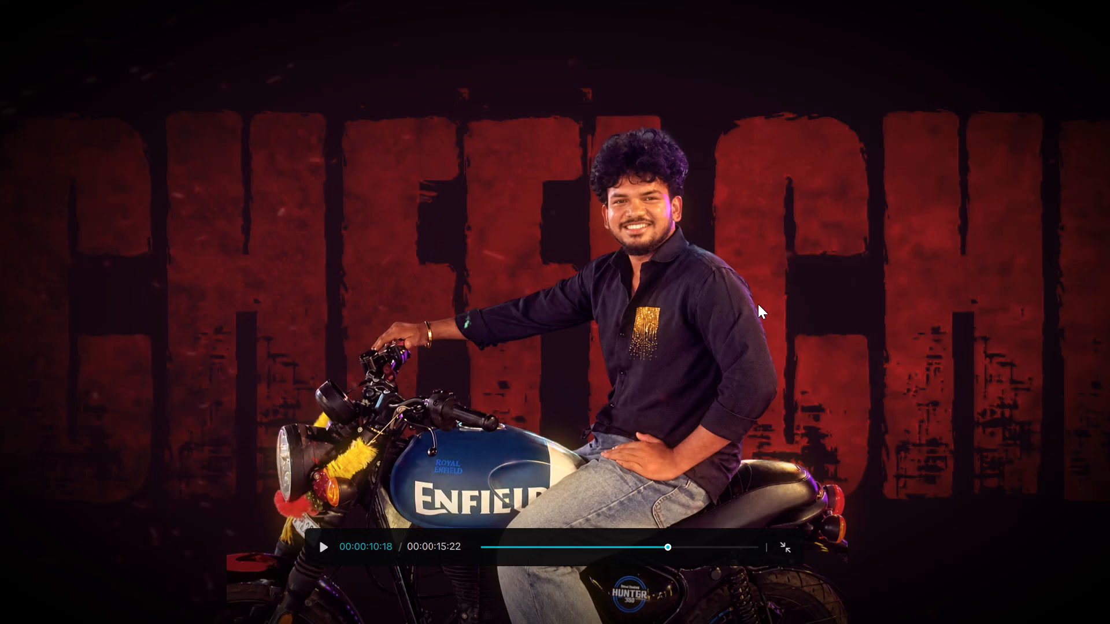
{"action": "left_click", "coordinate": [483, 546]}
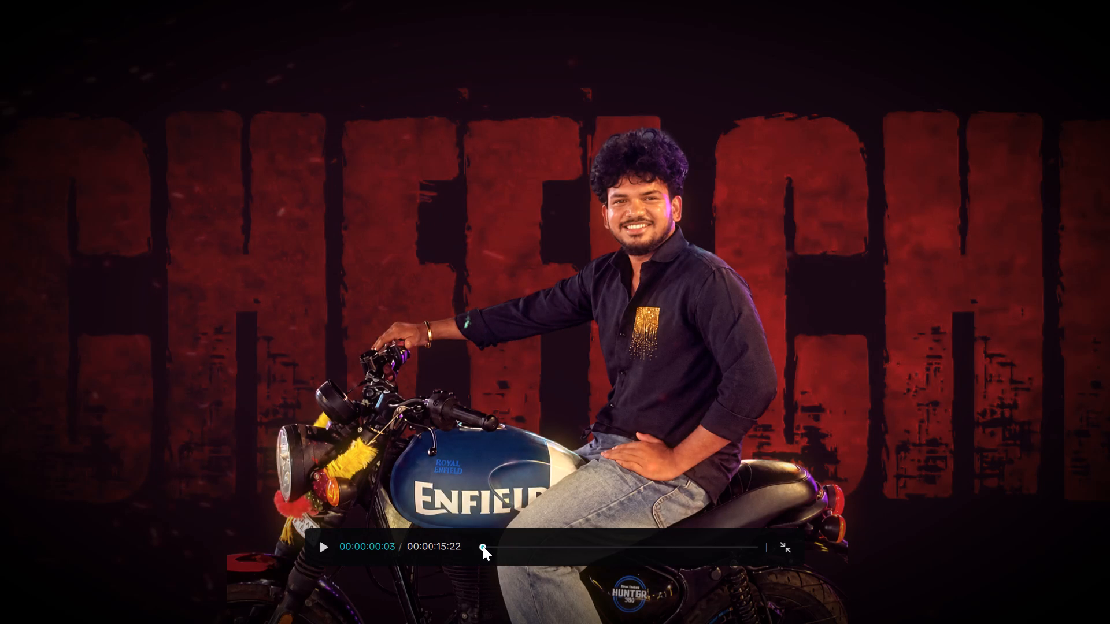
{"action": "left_click", "coordinate": [324, 548]}
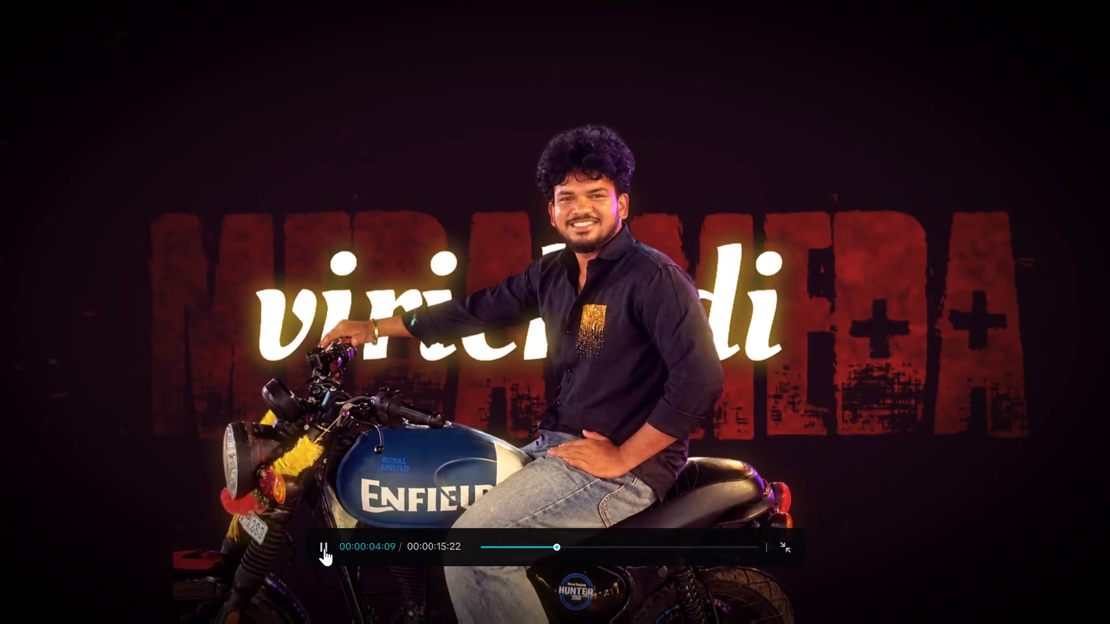
{"action": "key", "text": "Escape"}
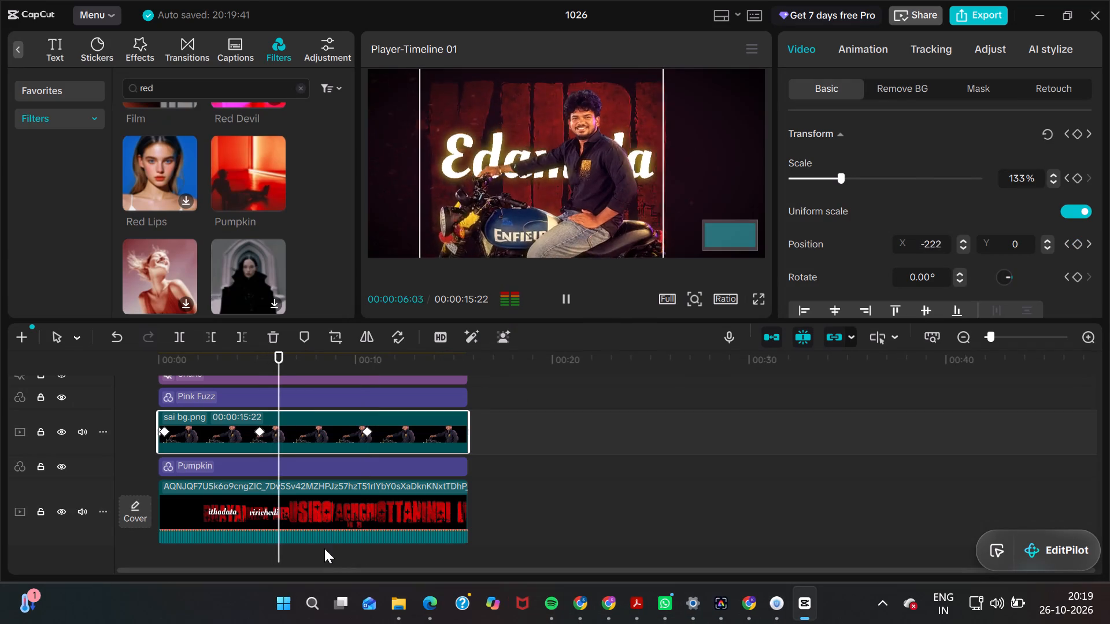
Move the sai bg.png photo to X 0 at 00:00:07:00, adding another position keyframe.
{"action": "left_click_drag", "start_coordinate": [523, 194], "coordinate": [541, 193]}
Play the edit full screen to its end with the added photo keyframes, then return to the editor.
{"action": "left_click", "coordinate": [758, 291]}
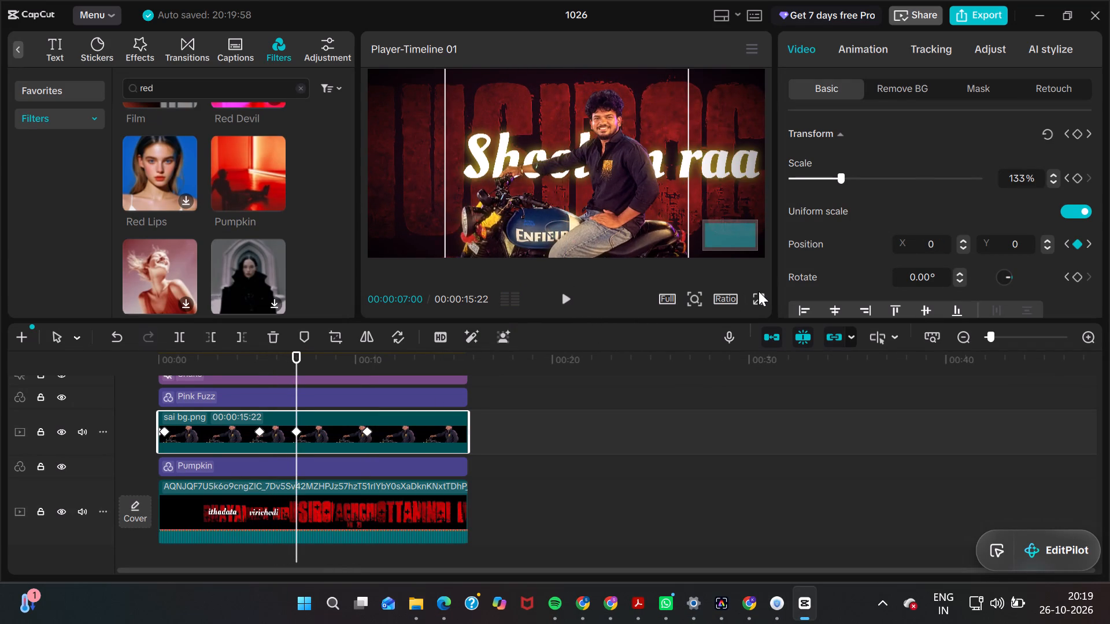
{"action": "left_click", "coordinate": [759, 292]}
{"action": "left_click", "coordinate": [565, 295]}
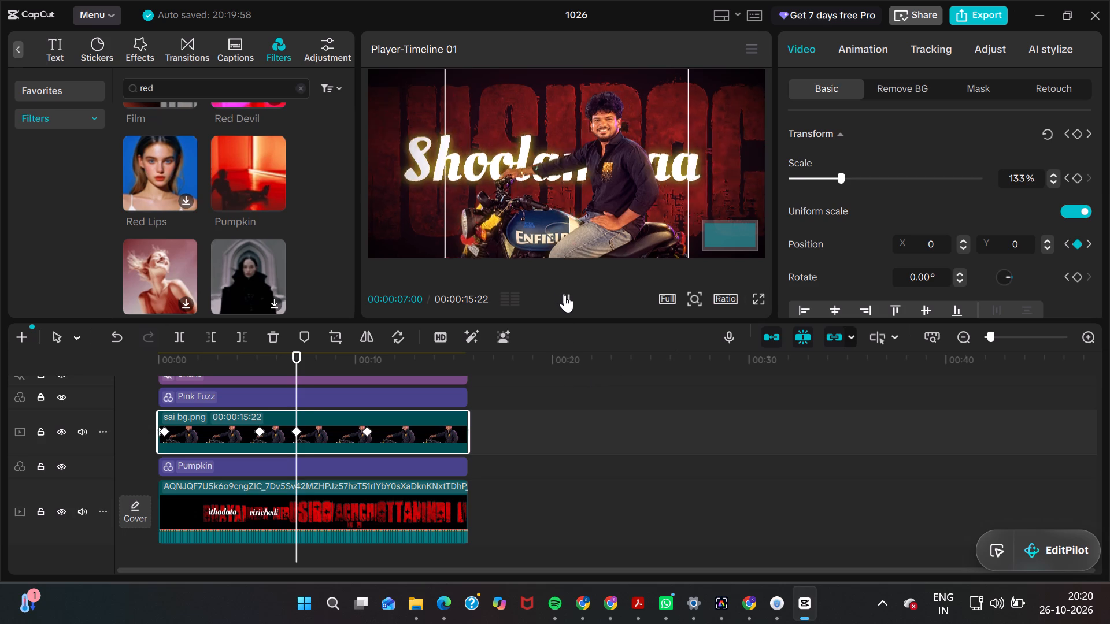
{"action": "left_click", "coordinate": [759, 297]}
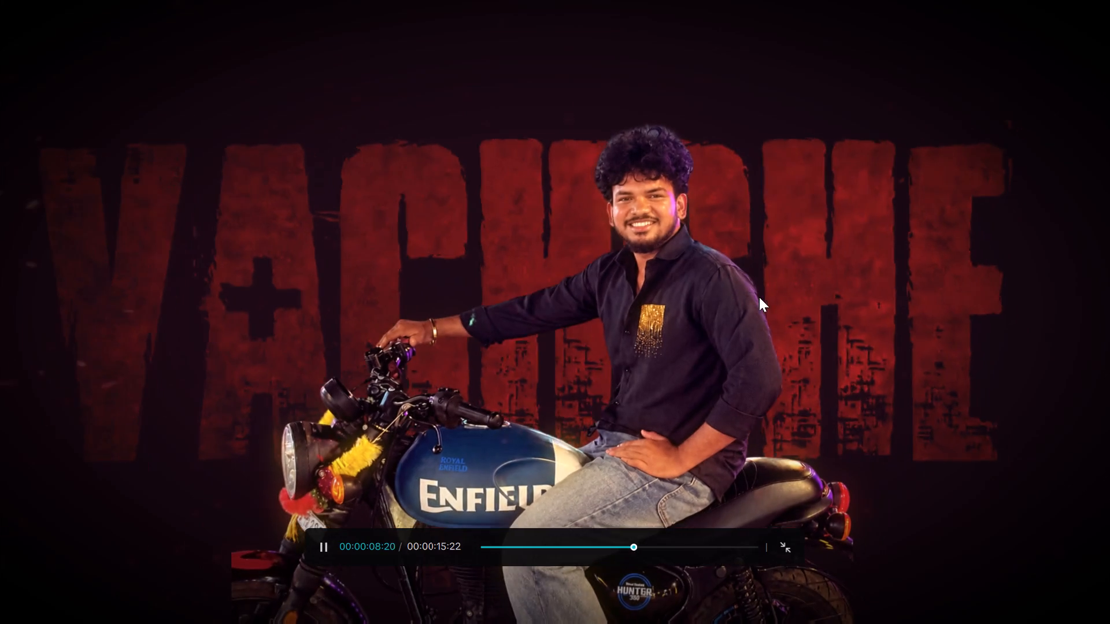
{"action": "left_click", "coordinate": [485, 544]}
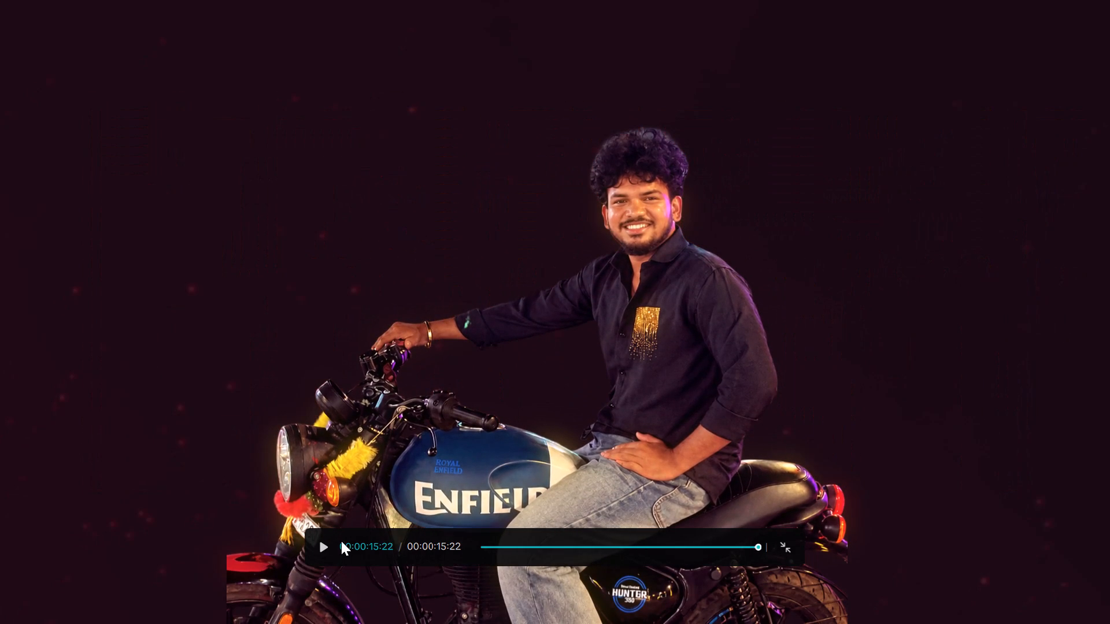
{"action": "key", "text": "Escape"}
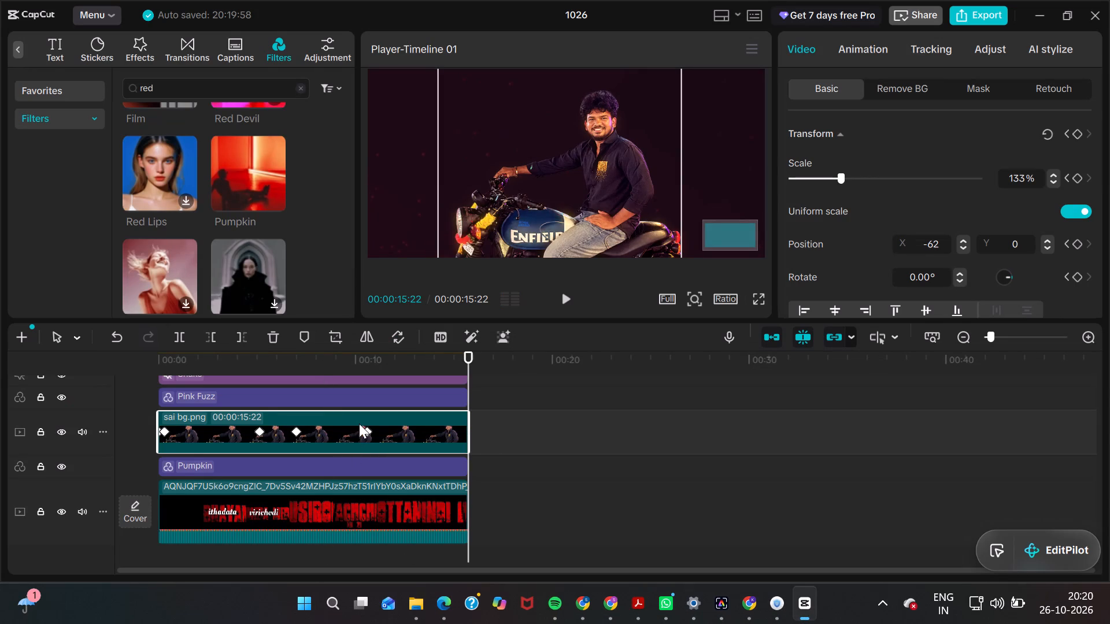
Delete the sai bg.png clip's position keyframes at 00:00:10:18, 00:00:07:00, 00:00:05:04 and 00:00:00:09.
{"action": "left_click", "coordinate": [368, 430]}
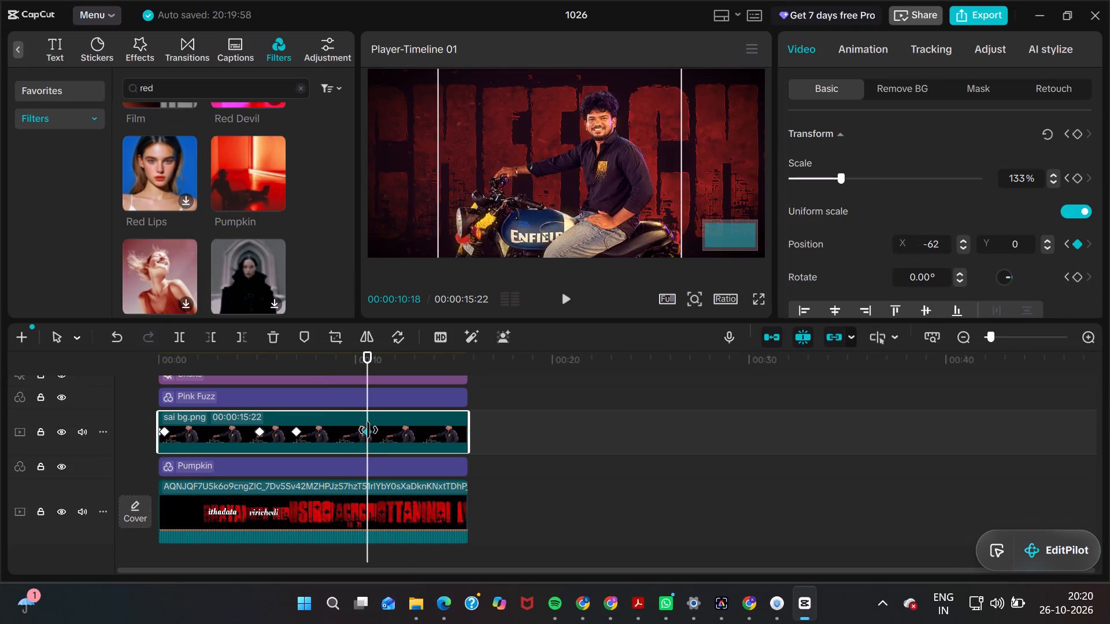
{"action": "key", "text": "BackSpace"}
{"action": "left_click", "coordinate": [292, 429]}
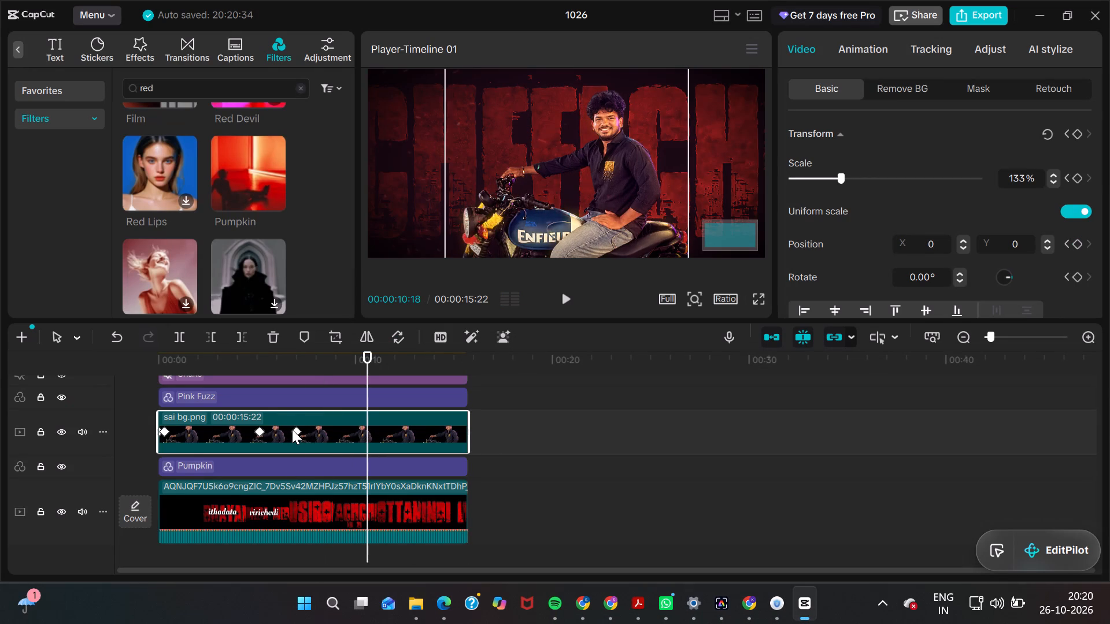
{"action": "key", "text": "BackSpace"}
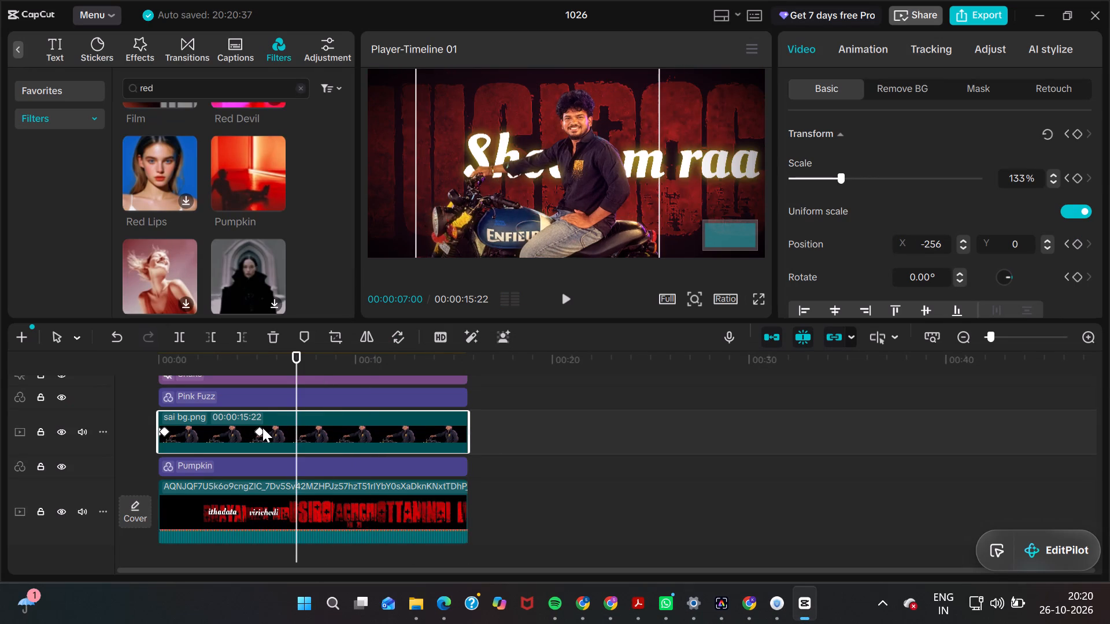
{"action": "left_click", "coordinate": [259, 433]}
{"action": "key", "text": "BackSpace"}
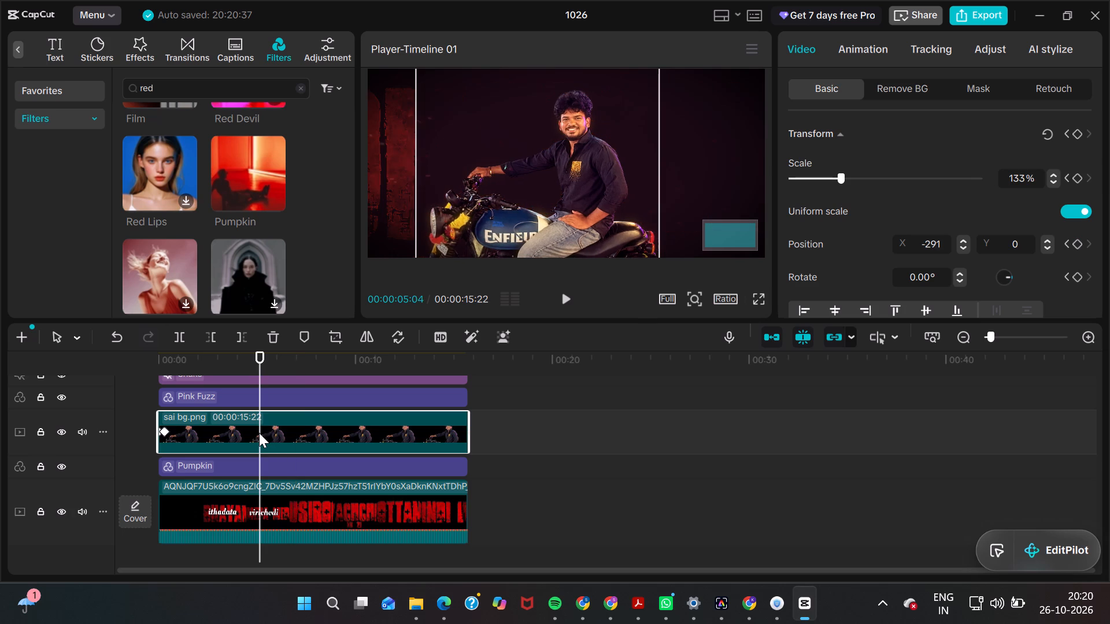
{"action": "left_click", "coordinate": [165, 433]}
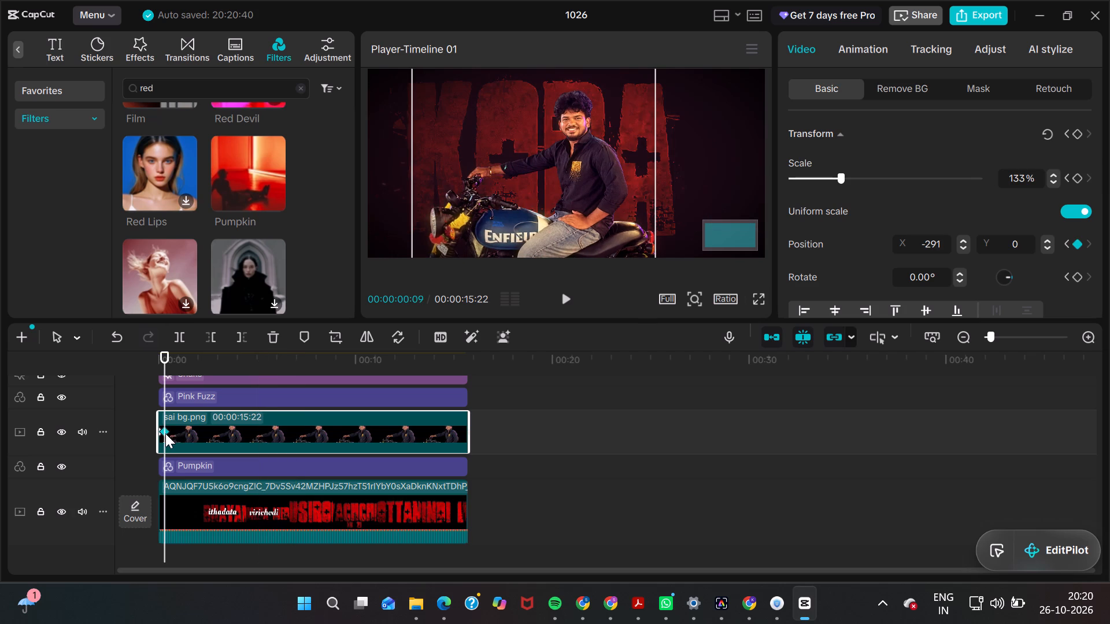
{"action": "key", "text": "BackSpace"}
Delete the remaining position keyframe at the very start of the sai bg.png clip, nudging it off the clip edge first.
{"action": "left_click", "coordinate": [164, 433]}
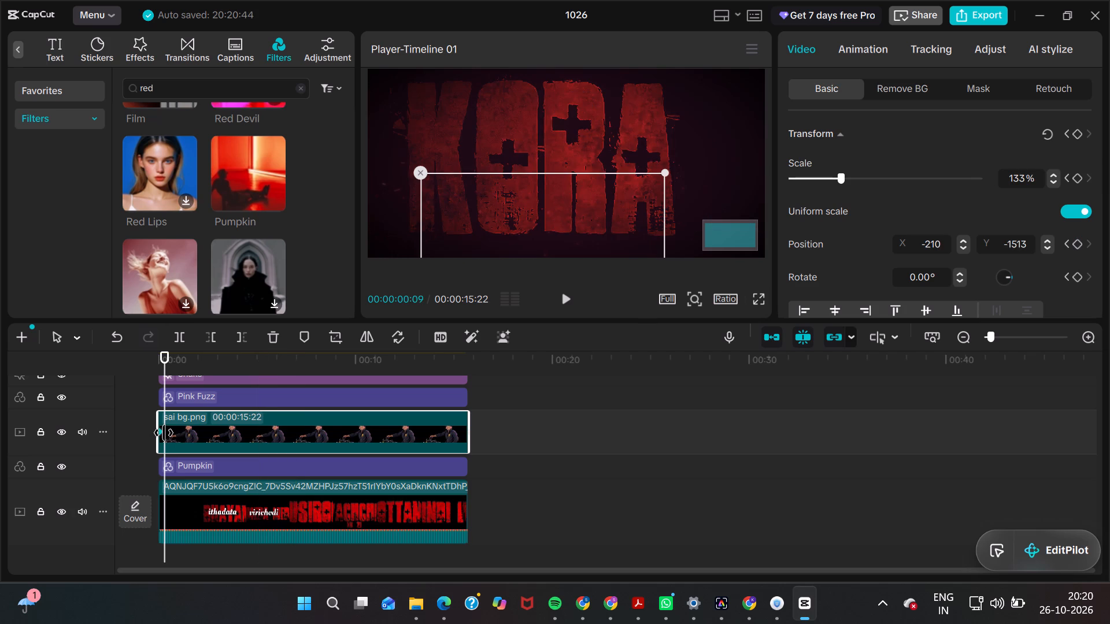
{"action": "left_click", "coordinate": [159, 433]}
{"action": "scroll", "coordinate": [219, 402], "scroll_direction": "up", "scroll_amount": 20, "text": "ctrl"}
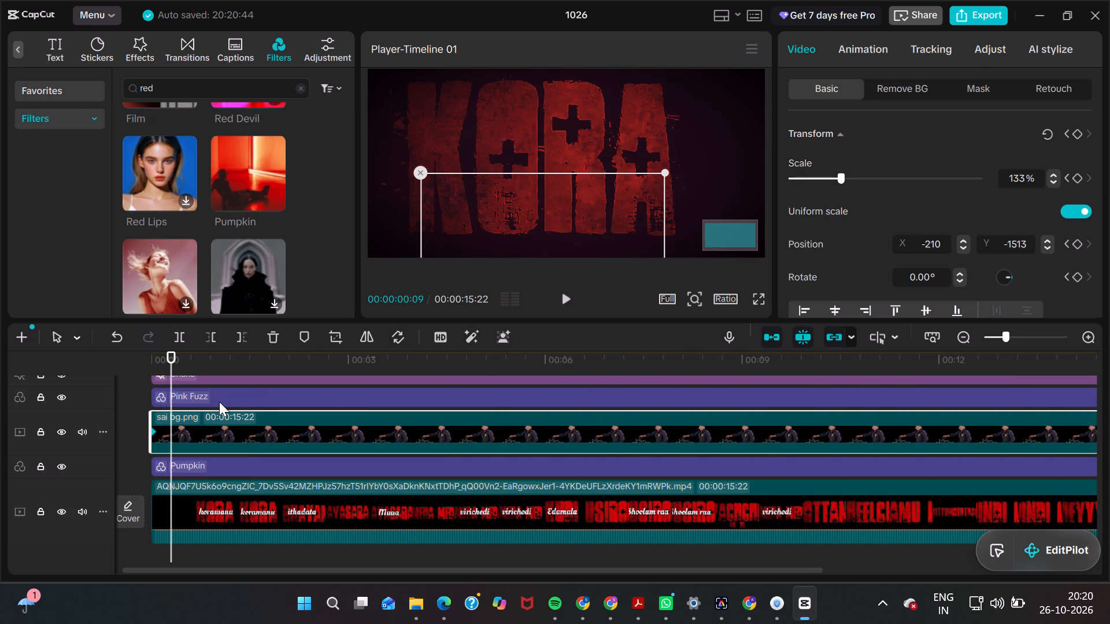
{"action": "left_click", "coordinate": [153, 428]}
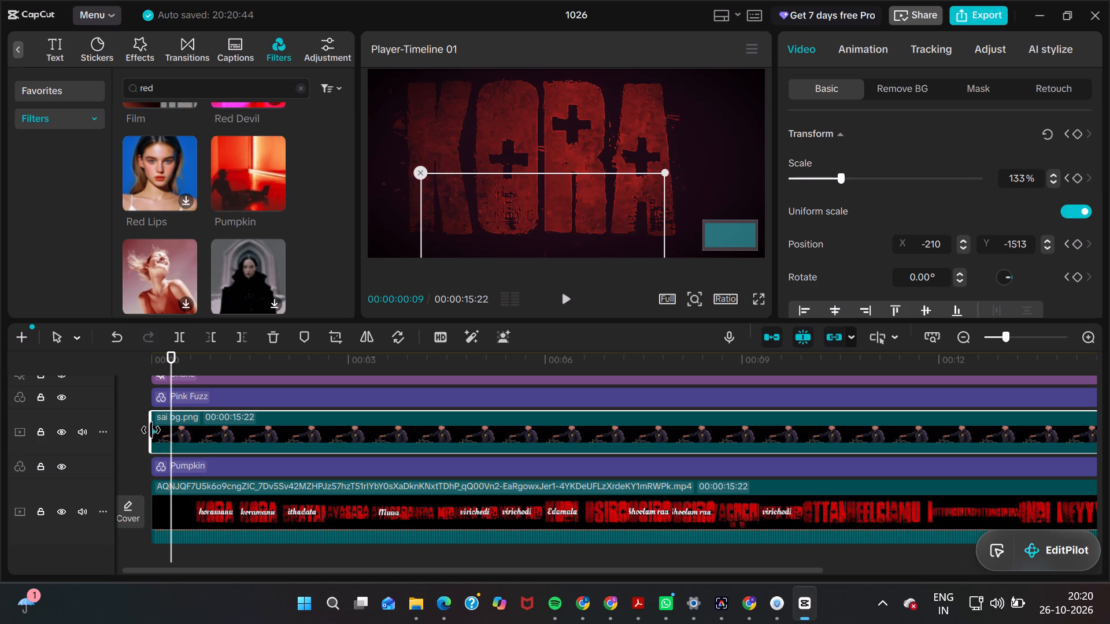
{"action": "left_click", "coordinate": [153, 430]}
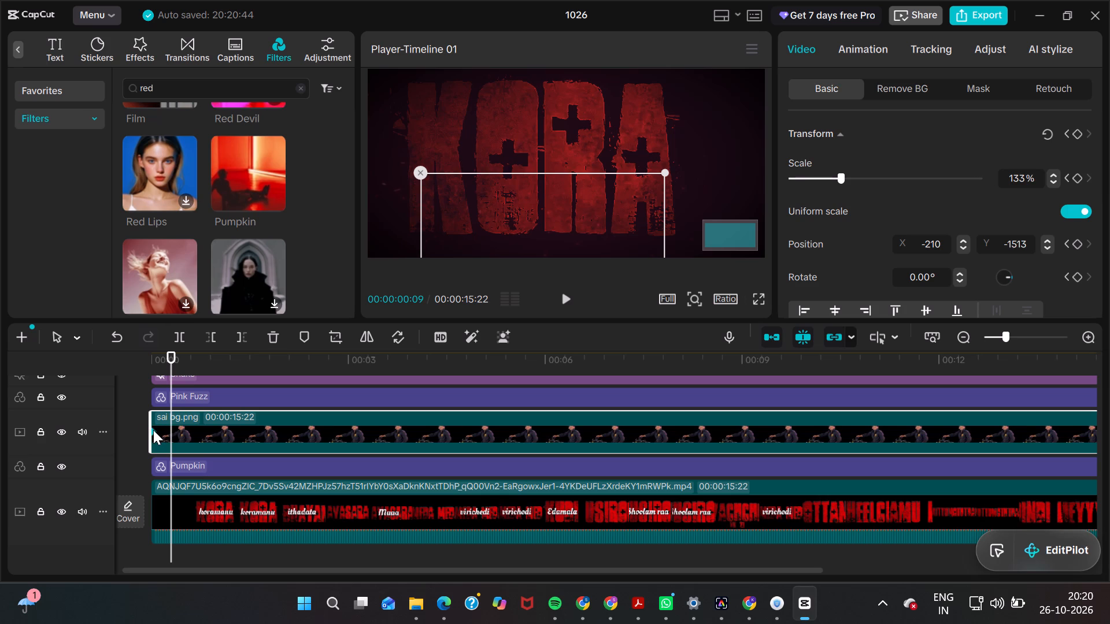
{"action": "left_click", "coordinate": [152, 430]}
{"action": "left_click_drag", "start_coordinate": [152, 430], "coordinate": [160, 439]}
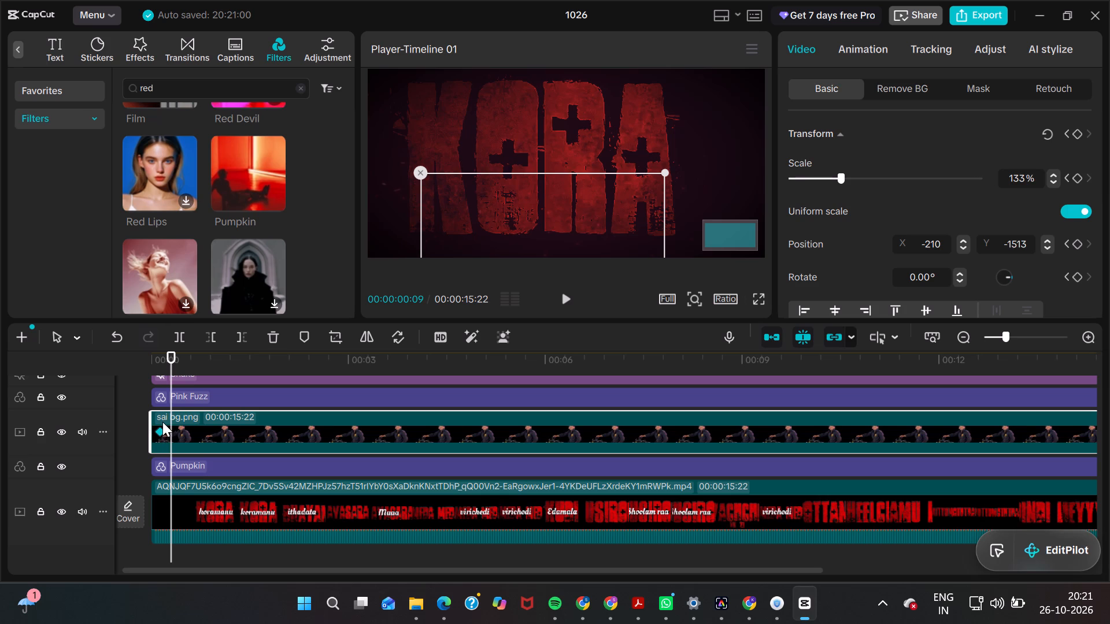
{"action": "left_click", "coordinate": [159, 426]}
{"action": "key", "text": "BackSpace"}
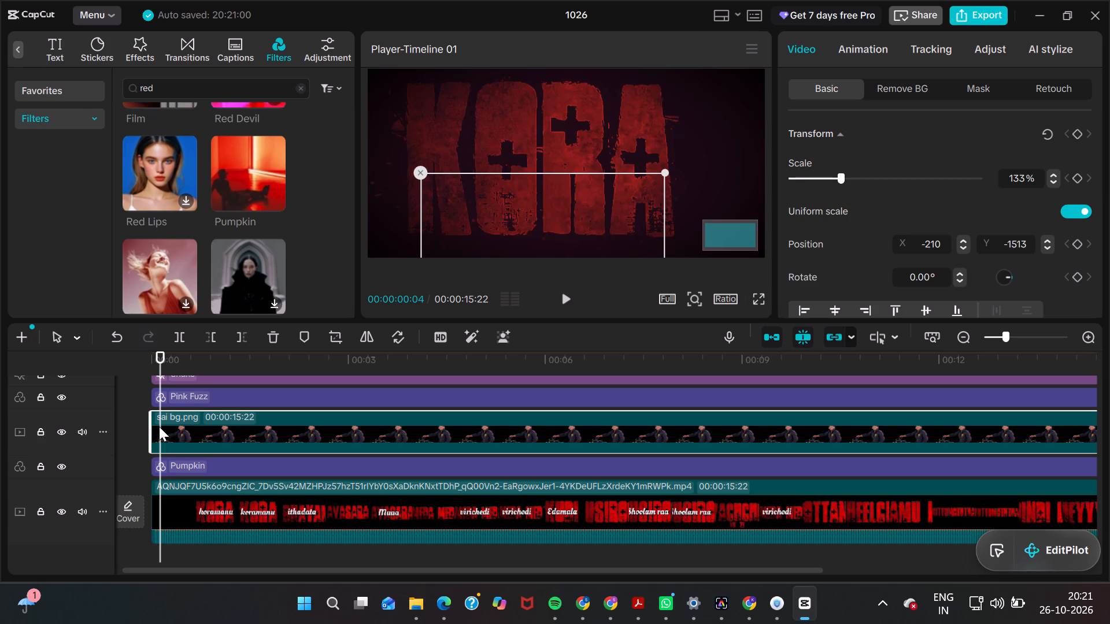
Play the edit in the preview without the photo's keyframes, then pause it.
{"action": "left_click", "coordinate": [564, 302]}
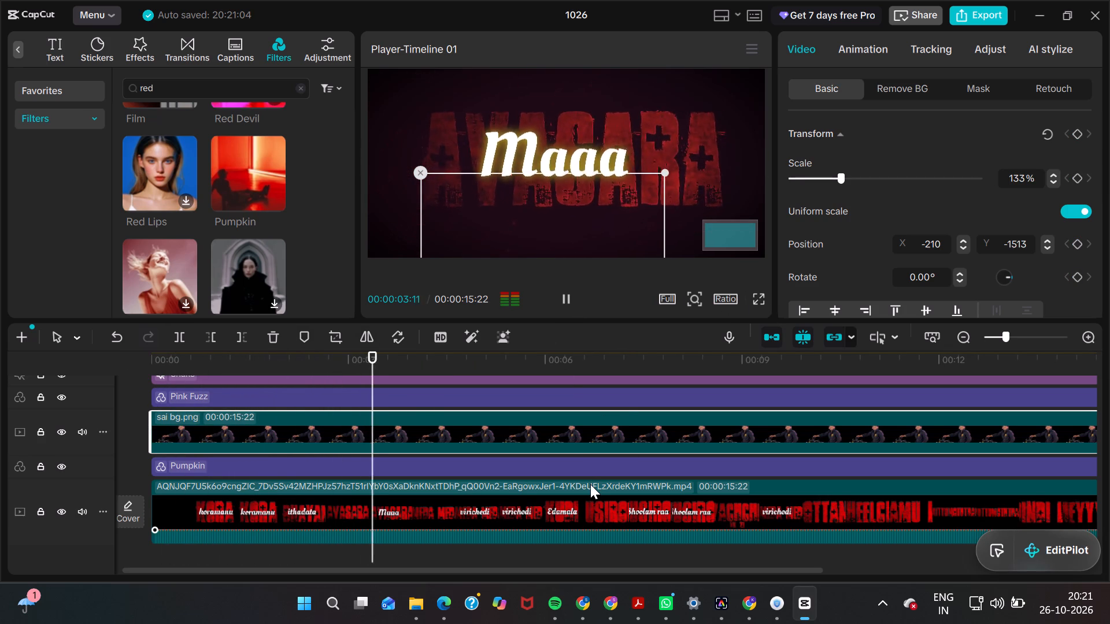
{"action": "scroll", "coordinate": [590, 484], "scroll_direction": "down", "scroll_amount": 18, "text": "ctrl"}
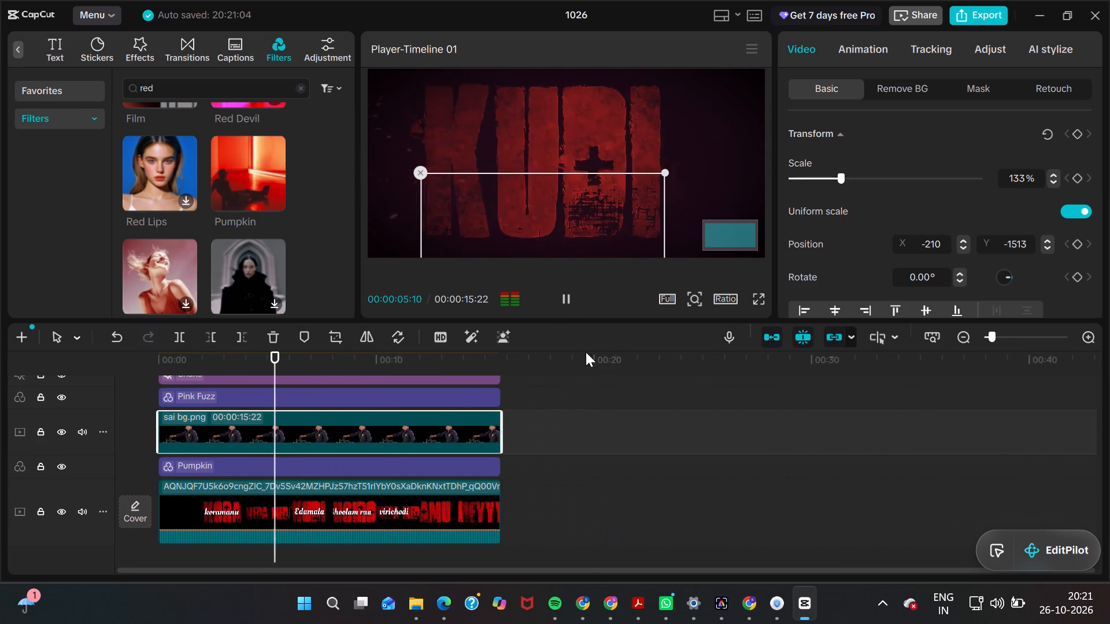
{"action": "left_click", "coordinate": [567, 307]}
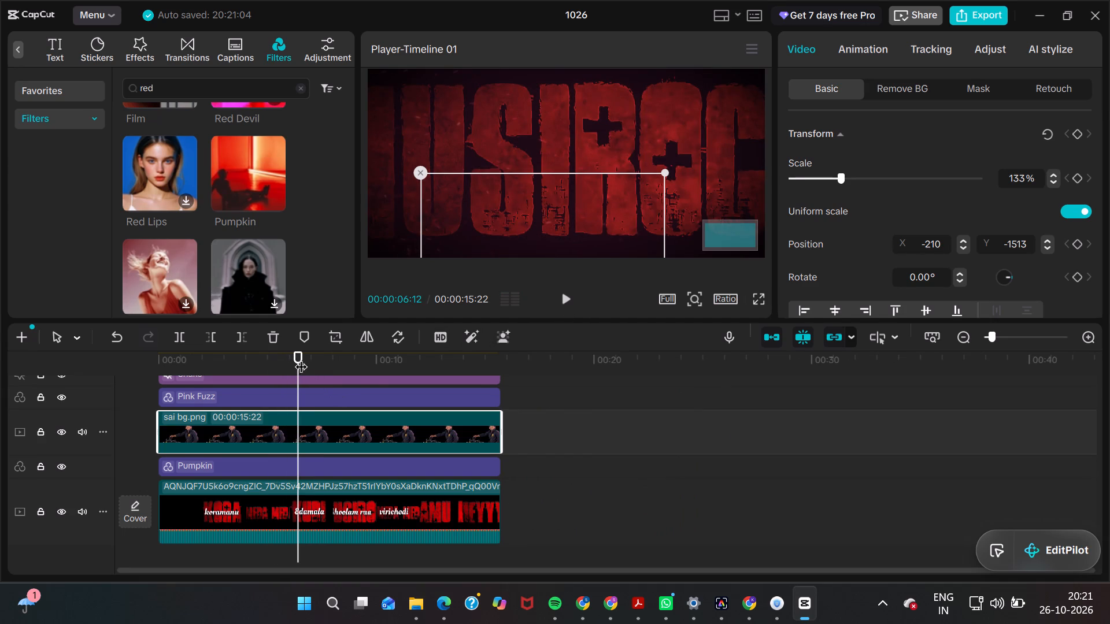
Reposition the sai bg.png photo back into the frame at X -237, Y 0, with the playhead at the timeline start.
{"action": "left_click_drag", "start_coordinate": [299, 358], "coordinate": [158, 347]}
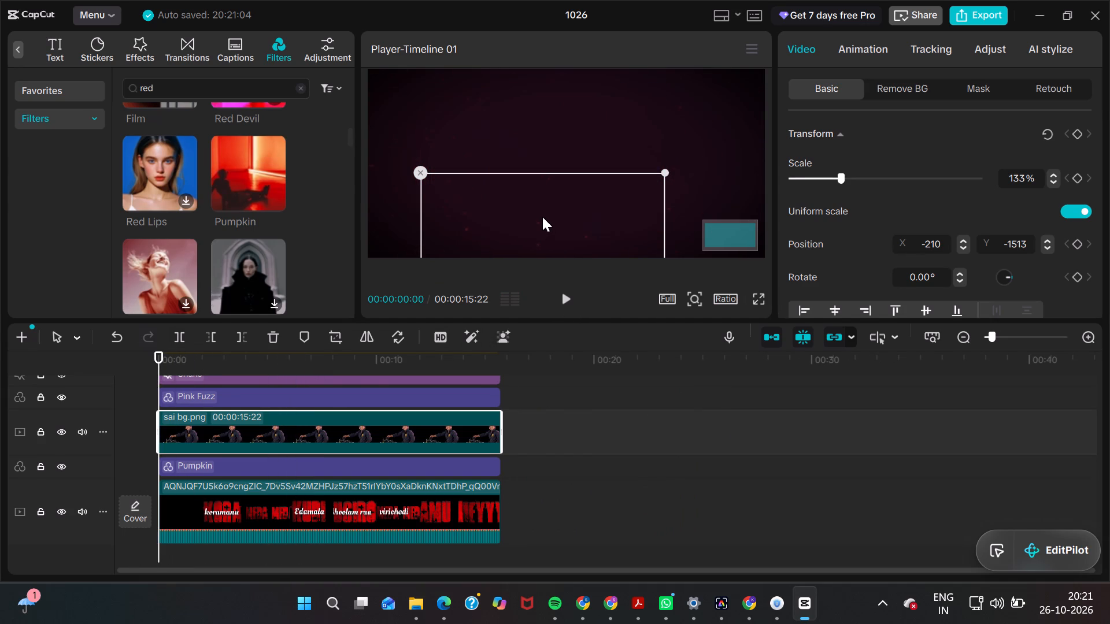
{"action": "left_click_drag", "start_coordinate": [567, 209], "coordinate": [552, 21]}
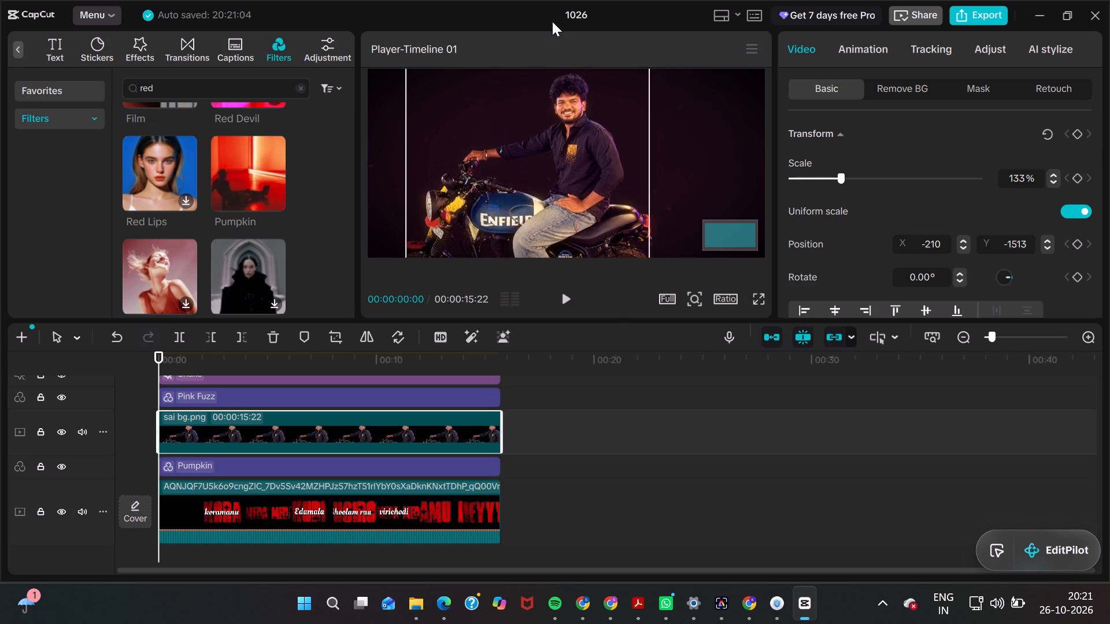
{"action": "left_click_drag", "start_coordinate": [552, 21], "coordinate": [565, 45]}
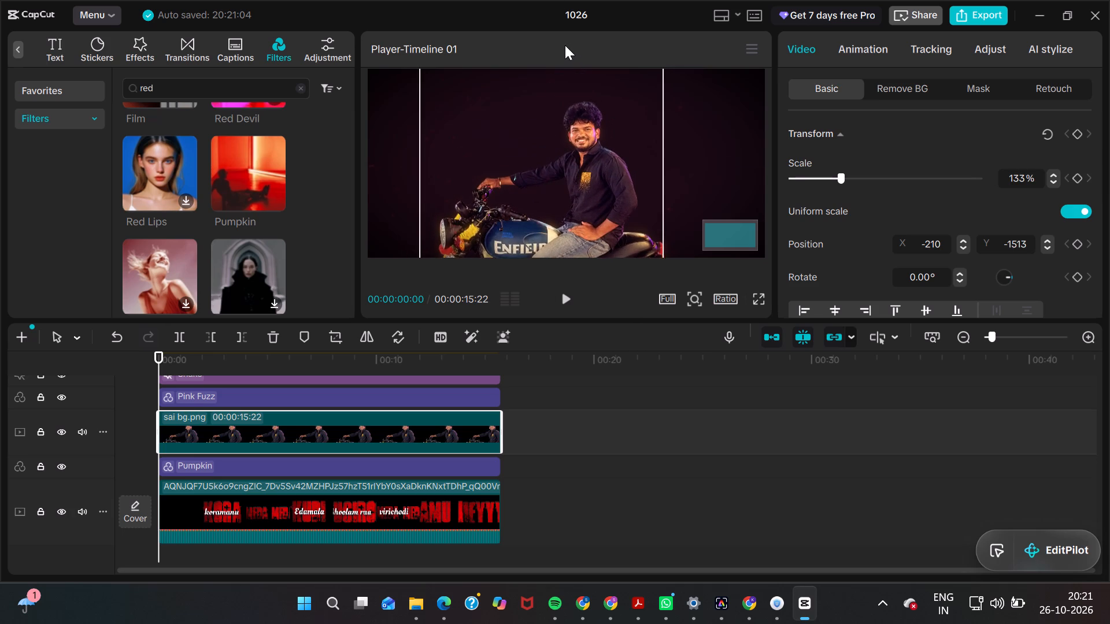
{"action": "left_click_drag", "start_coordinate": [565, 45], "coordinate": [564, 33]}
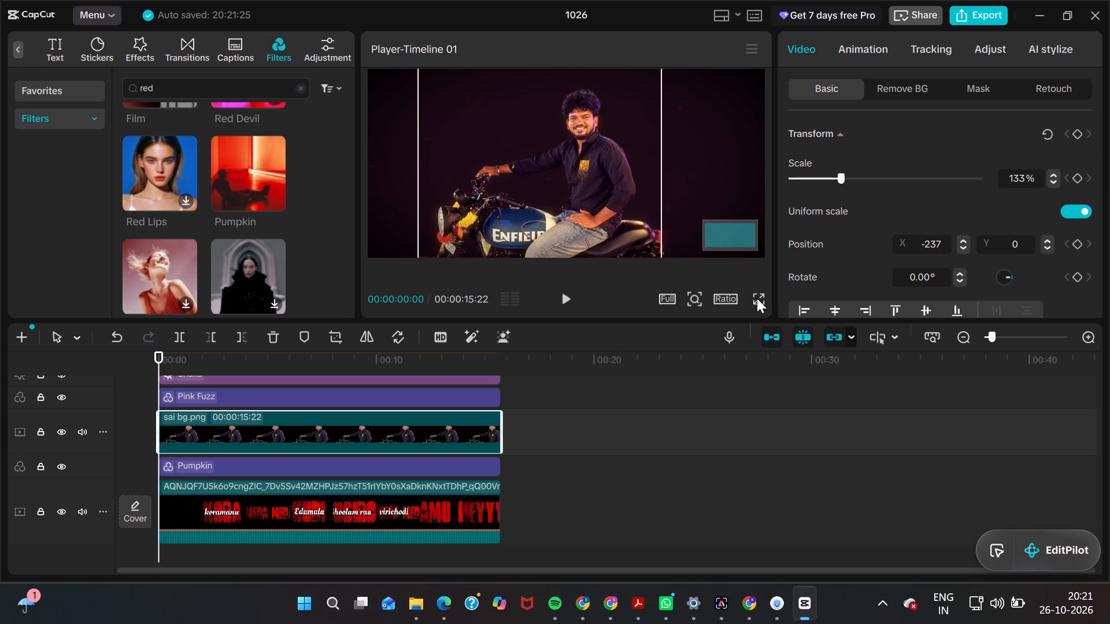
Play the edit full screen from the timeline start to check the photo's placement, and exit the full-screen preview.
{"action": "left_click", "coordinate": [757, 298]}
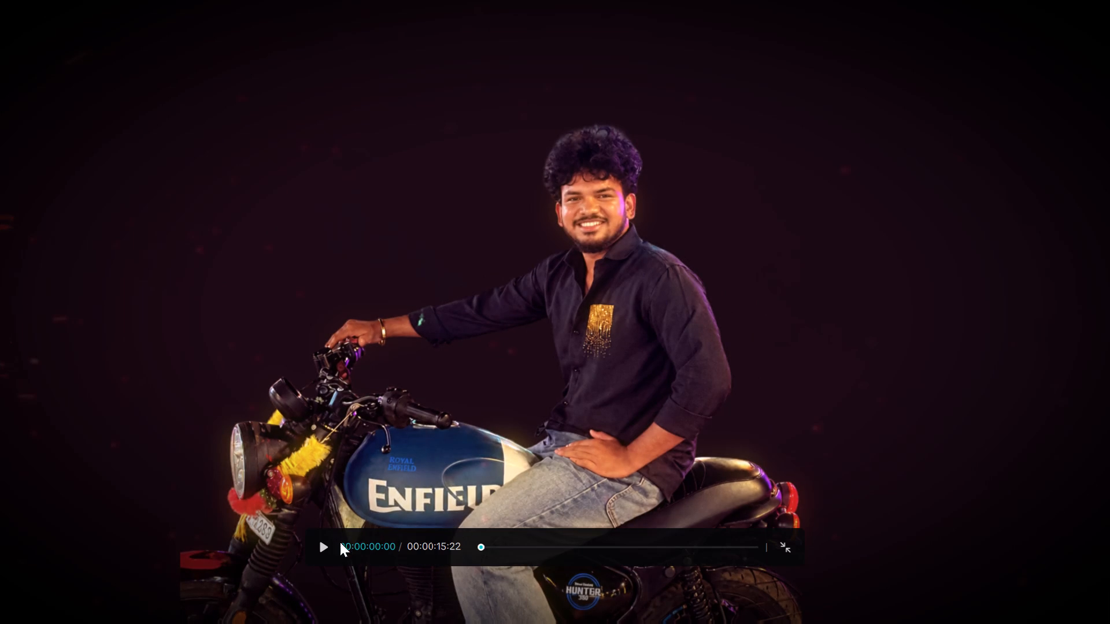
{"action": "left_click", "coordinate": [325, 545]}
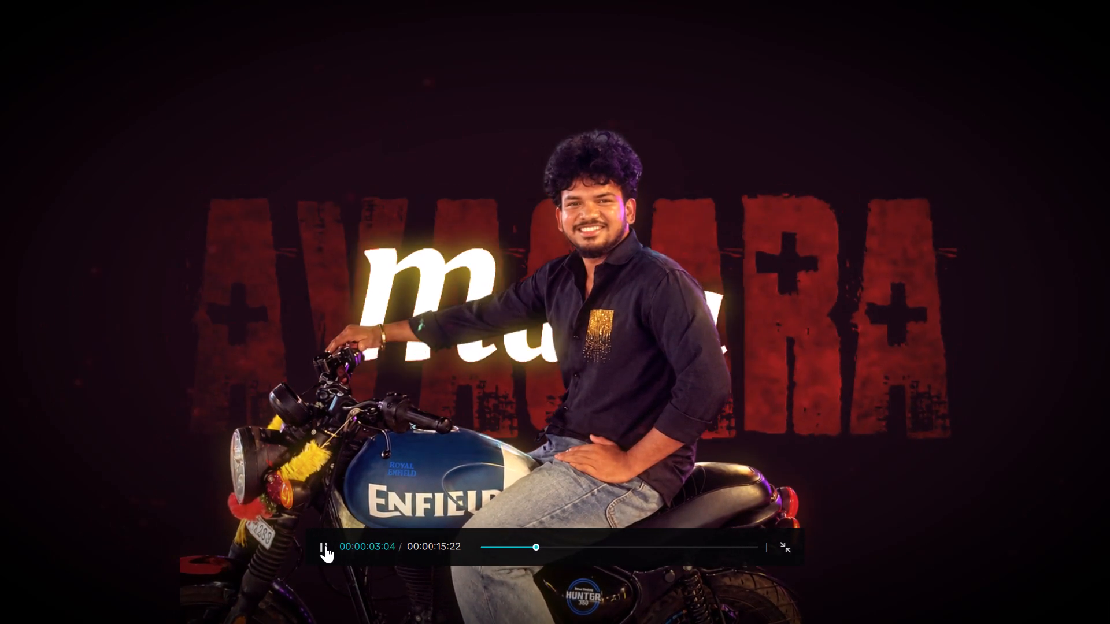
{"action": "key", "text": "Escape"}
Reposition the sai bg.png photo in the preview to X 0, Y 0.
{"action": "left_click_drag", "start_coordinate": [546, 200], "coordinate": [570, 200]}
{"action": "left_click_drag", "start_coordinate": [570, 200], "coordinate": [584, 200]}
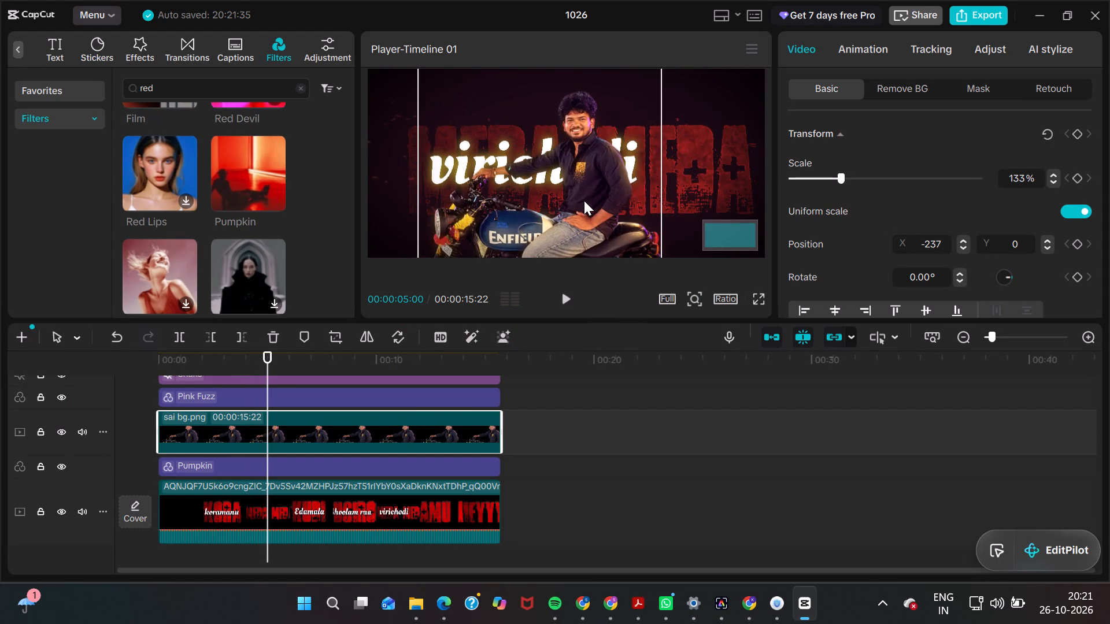
{"action": "left_click_drag", "start_coordinate": [584, 200], "coordinate": [584, 206]}
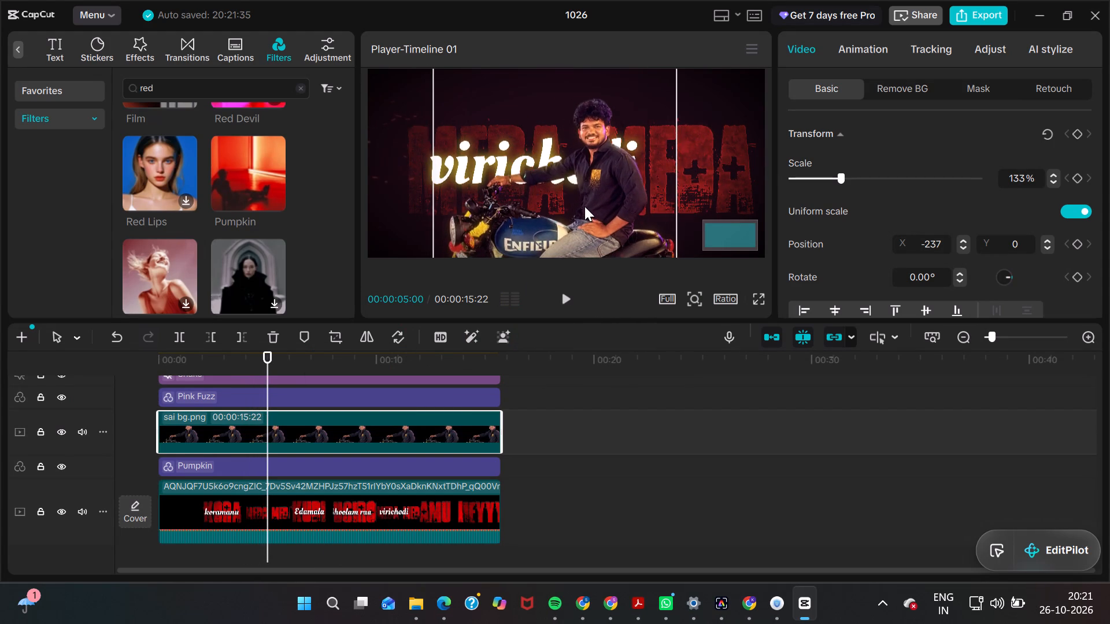
{"action": "left_click_drag", "start_coordinate": [584, 206], "coordinate": [594, 199]}
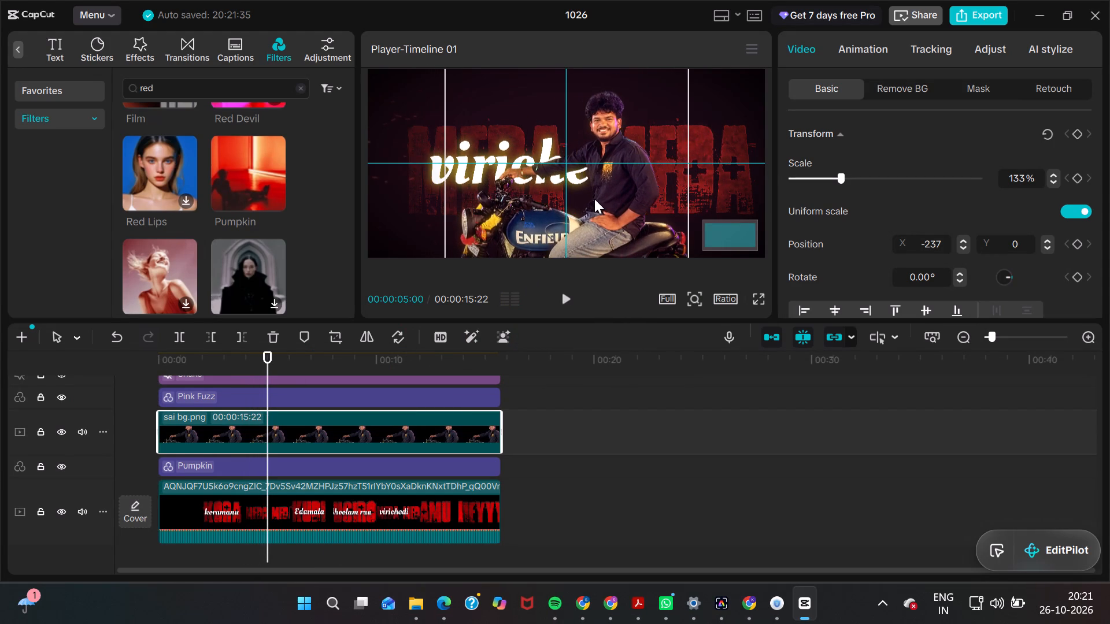
{"action": "left_click_drag", "start_coordinate": [594, 199], "coordinate": [601, 198]}
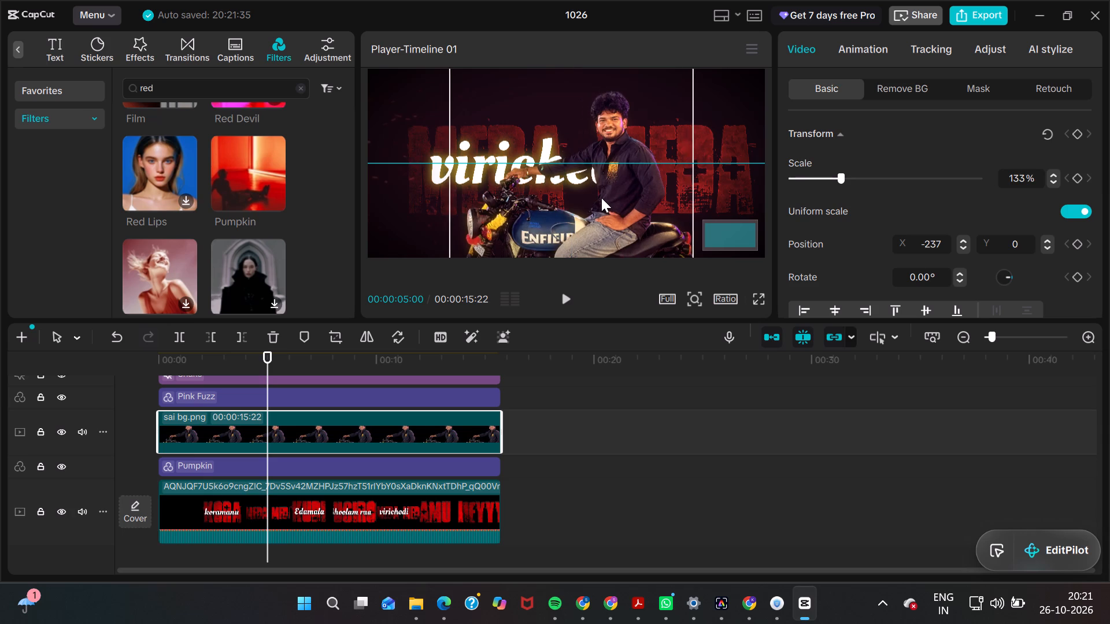
{"action": "left_click_drag", "start_coordinate": [601, 198], "coordinate": [595, 197]}
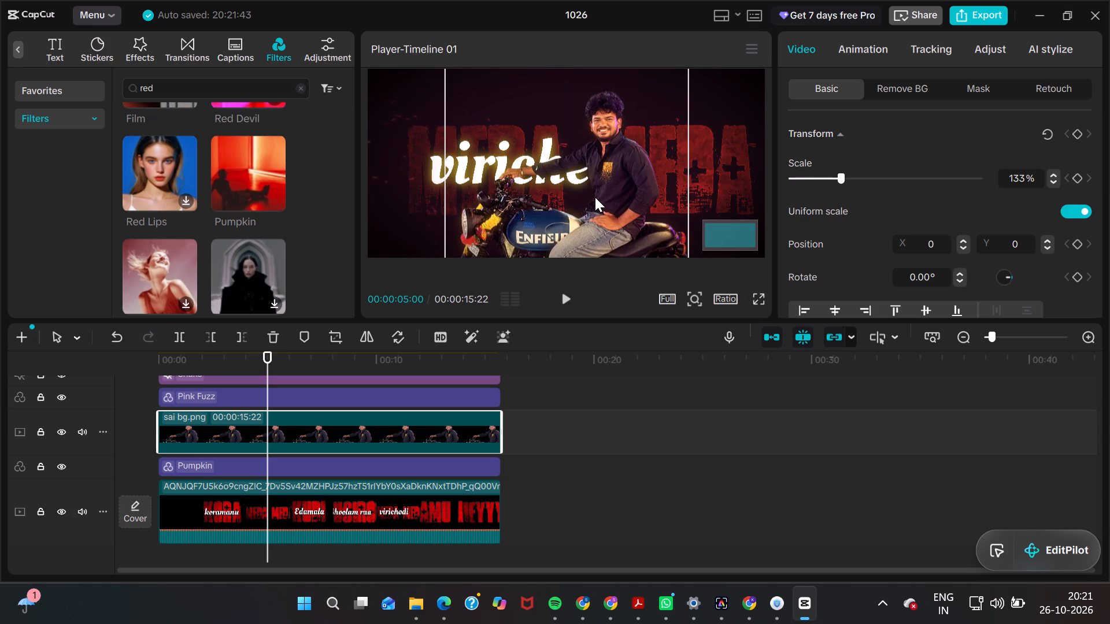
Play the edit full screen to the end to check the centred photo against the titles, and exit full screen.
{"action": "left_click", "coordinate": [757, 296]}
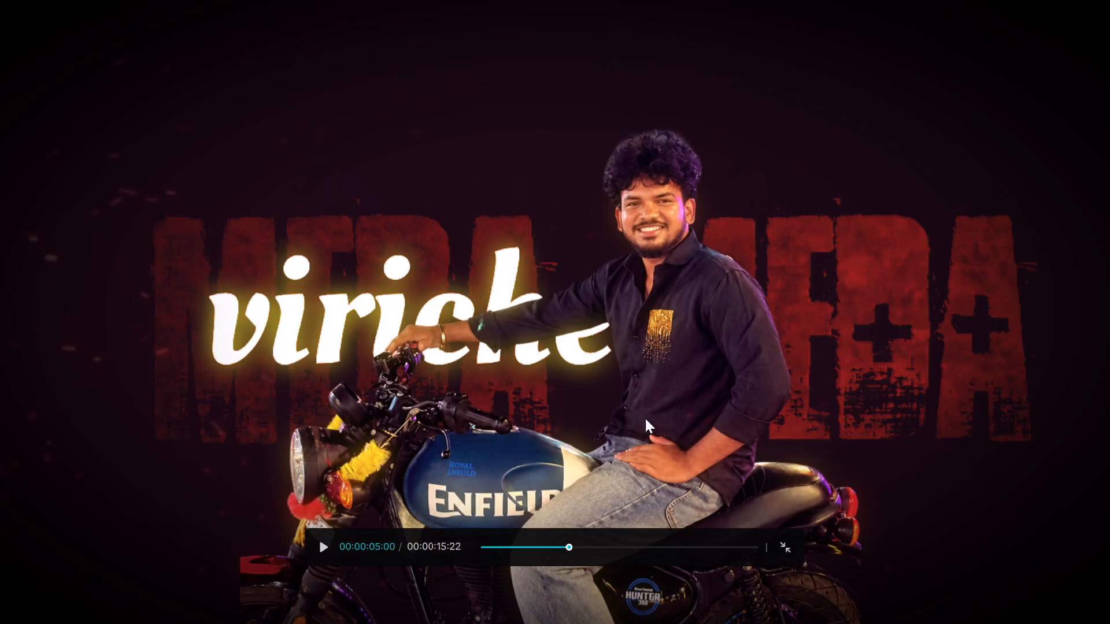
{"action": "left_click", "coordinate": [325, 545]}
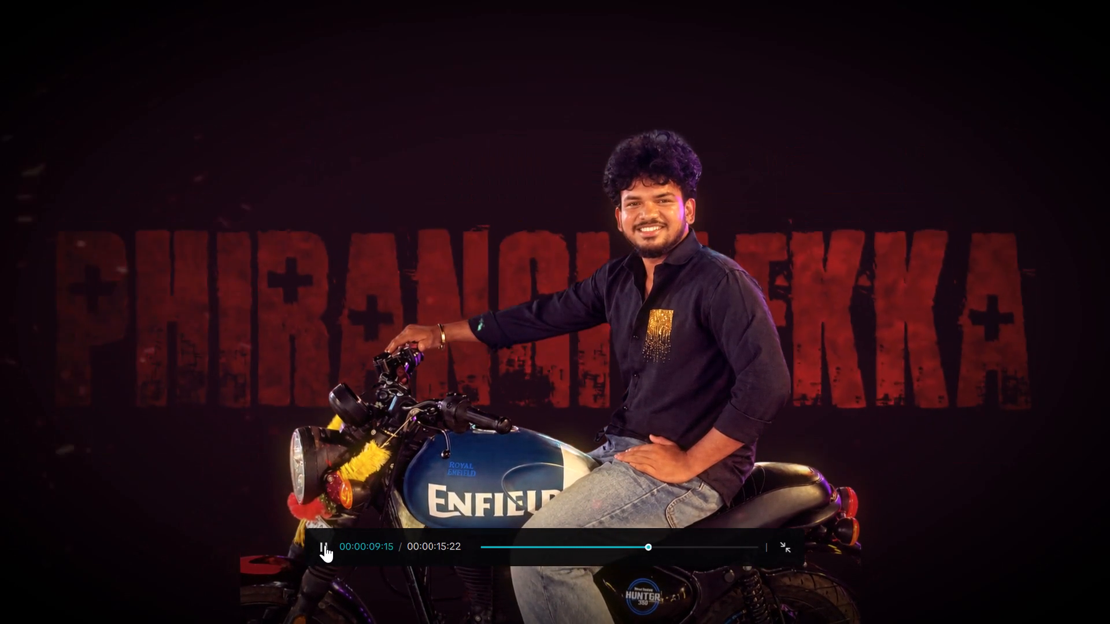
{"action": "key", "text": "Escape"}
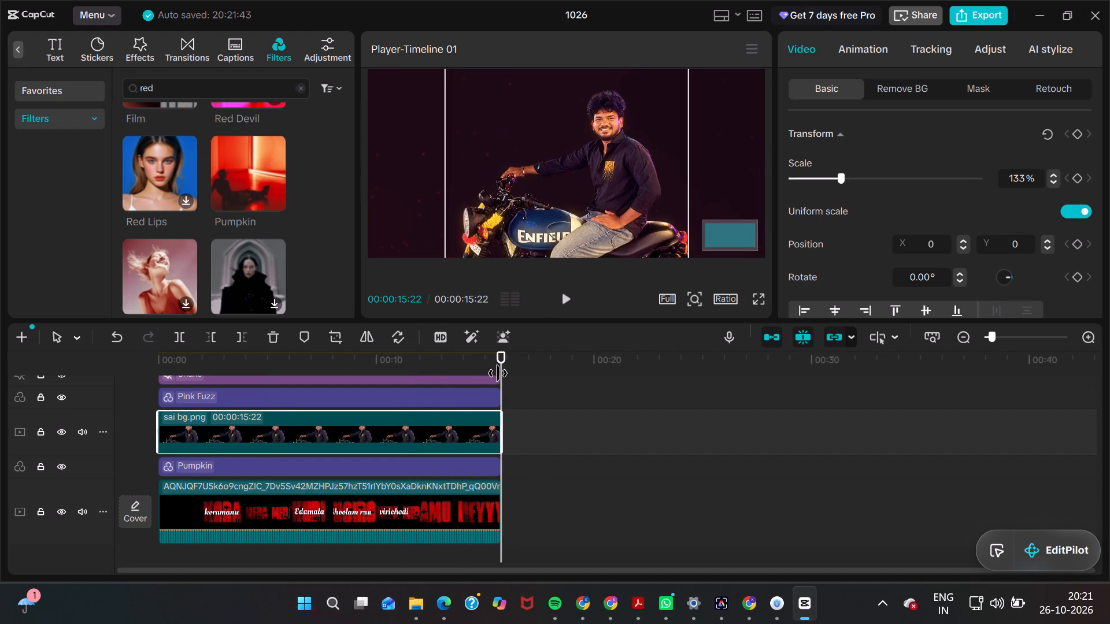
Add a Transform keyframe to the sai bg.png clip at 00:00:00:00 and move the photo down toward the bottom of the frame.
{"action": "left_click_drag", "start_coordinate": [502, 354], "coordinate": [90, 380]}
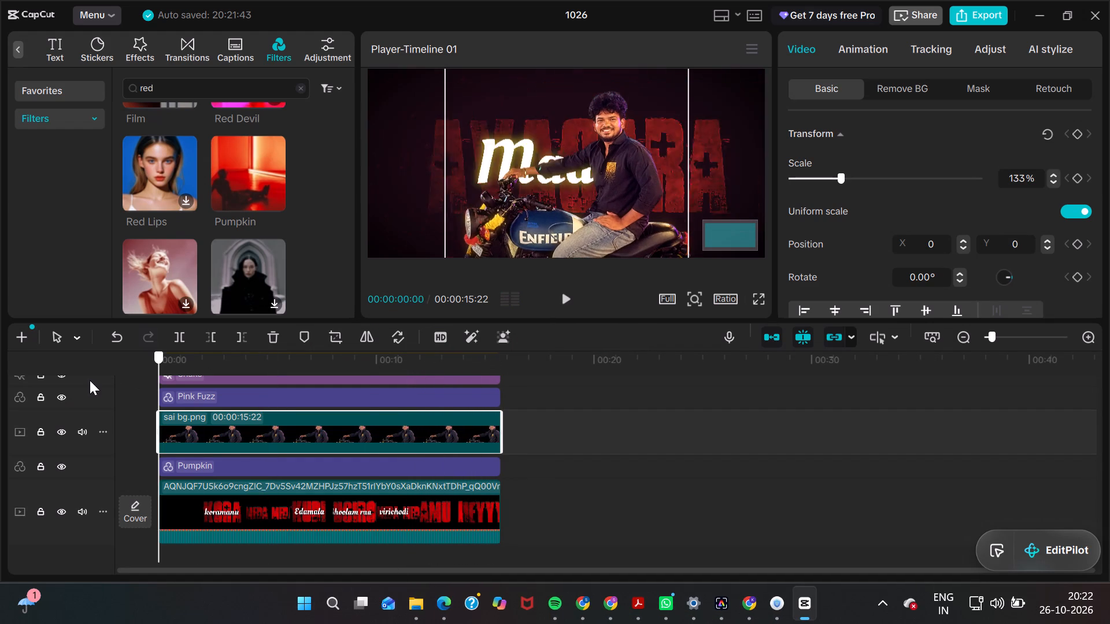
{"action": "left_click_drag", "start_coordinate": [90, 380], "coordinate": [88, 380]}
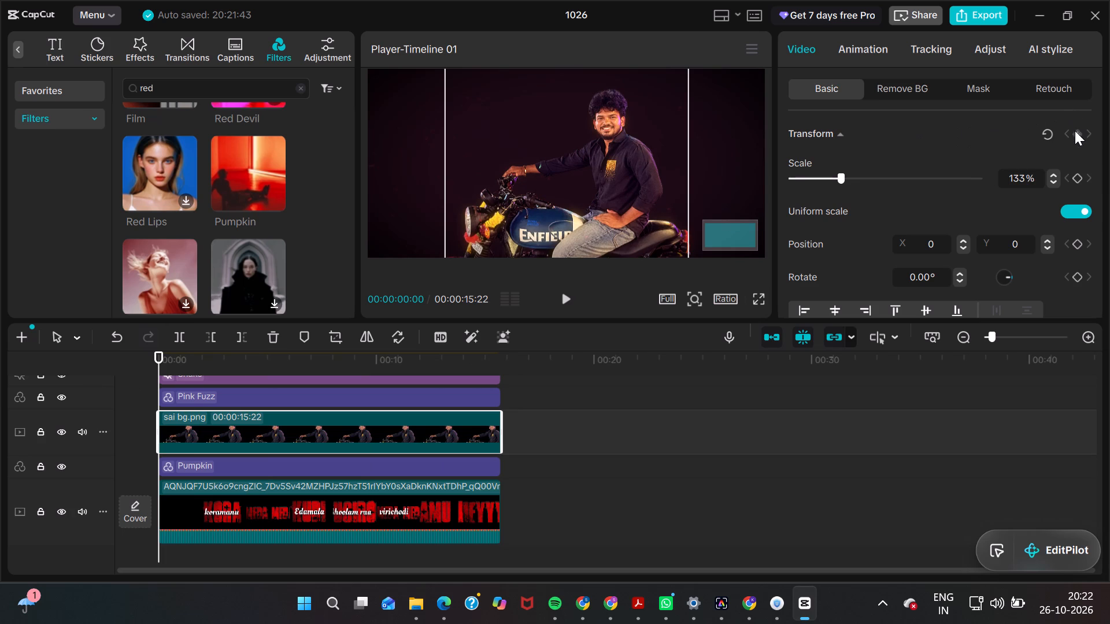
{"action": "left_click", "coordinate": [1075, 131]}
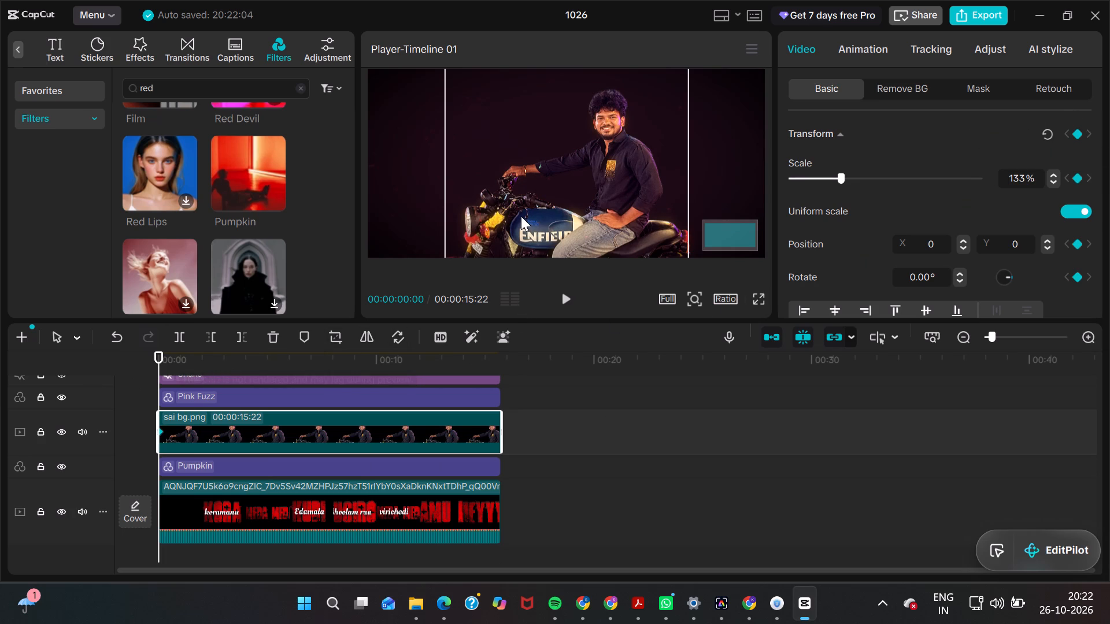
{"action": "left_click_drag", "start_coordinate": [521, 216], "coordinate": [519, 360]}
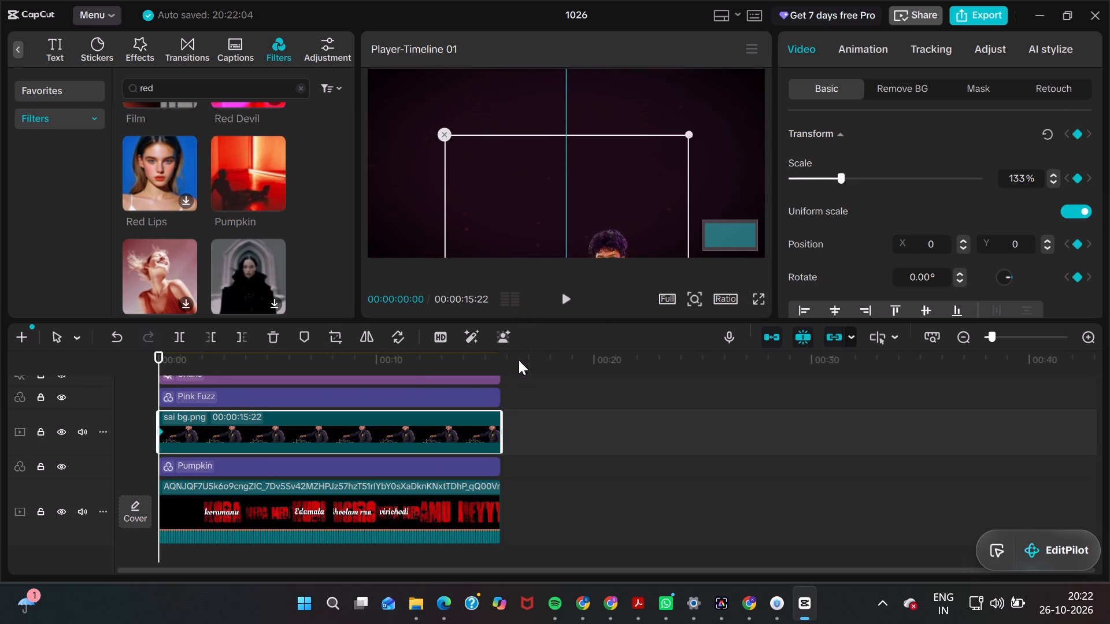
Lower the sai bg.png photo below the frame at 00:00:00:00, to X 0 and Y -1726.
{"action": "left_click_drag", "start_coordinate": [519, 360], "coordinate": [519, 392]}
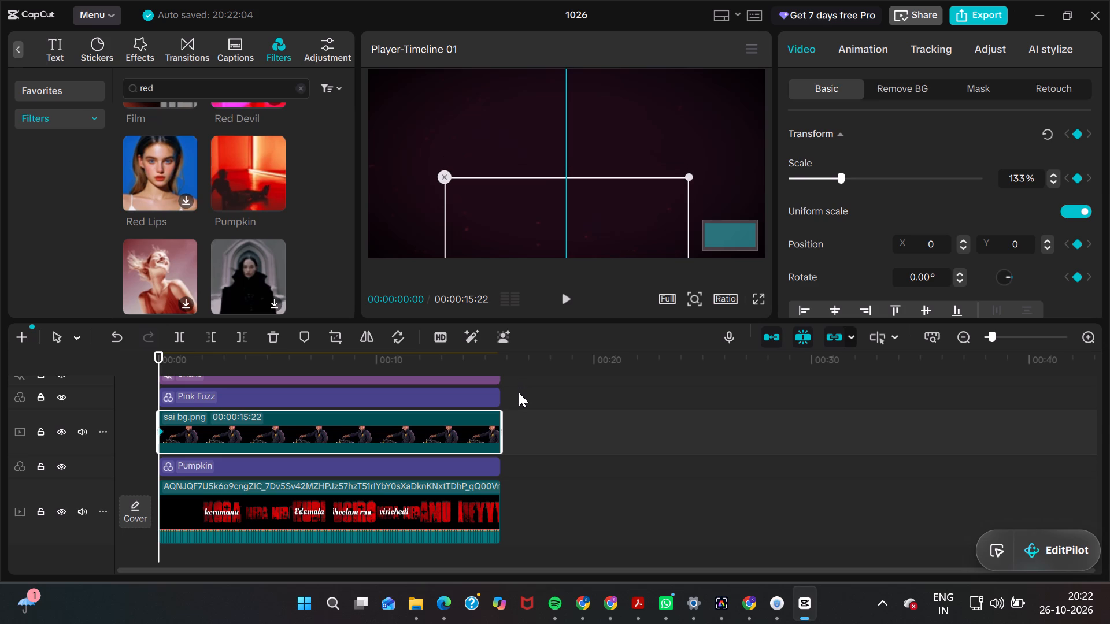
{"action": "left_click_drag", "start_coordinate": [519, 392], "coordinate": [519, 393]}
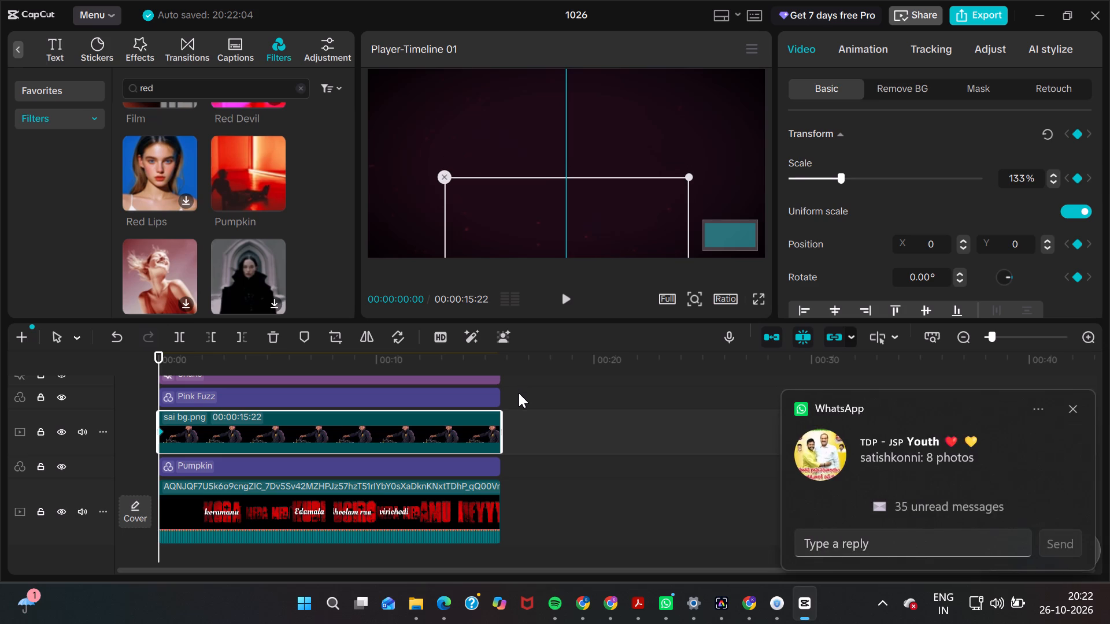
{"action": "left_click_drag", "start_coordinate": [519, 393], "coordinate": [523, 412]}
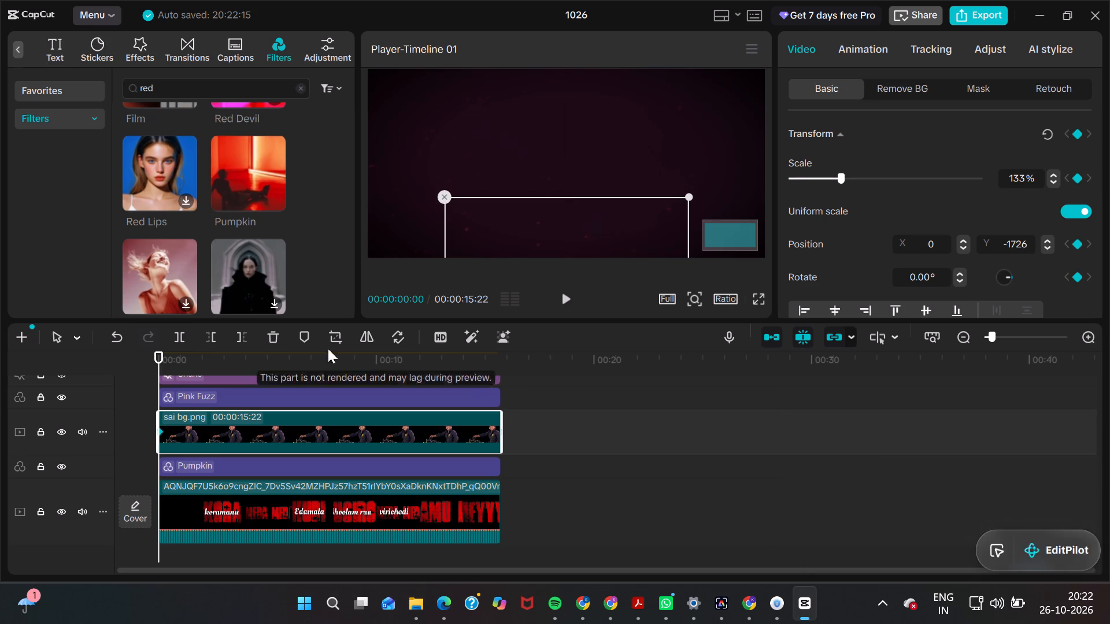
Enlarge the timeline area so that all tracks from Adjust1 down to the title video are shown.
{"action": "scroll", "coordinate": [195, 420], "scroll_direction": "up", "scroll_amount": 5, "text": "ctrl"}
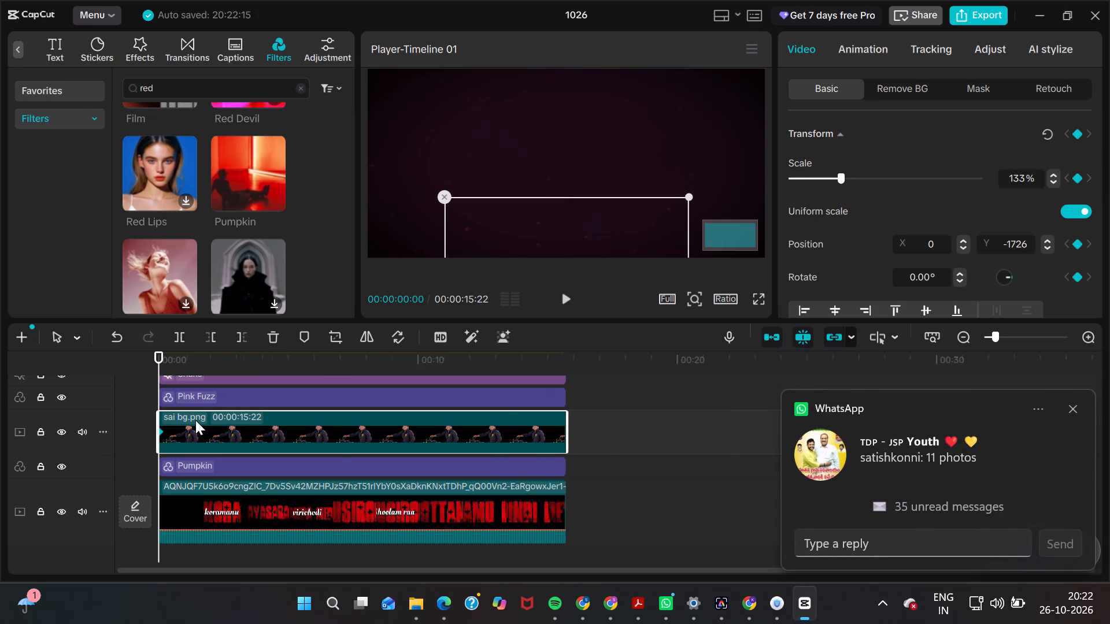
{"action": "scroll", "coordinate": [195, 420], "scroll_direction": "up", "scroll_amount": 18, "text": "ctrl"}
{"action": "scroll", "coordinate": [195, 420], "scroll_direction": "up", "scroll_amount": 11, "text": "ctrl"}
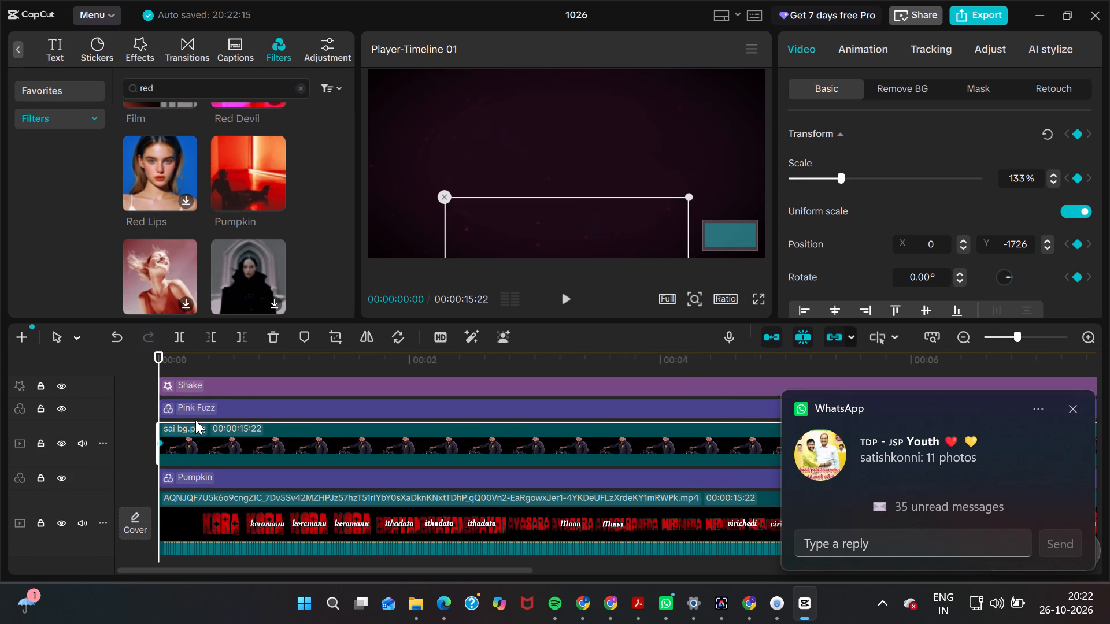
{"action": "scroll", "coordinate": [195, 420], "scroll_direction": "up", "scroll_amount": 10, "text": "ctrl"}
{"action": "scroll", "coordinate": [195, 420], "scroll_direction": "up", "scroll_amount": 20, "text": "ctrl"}
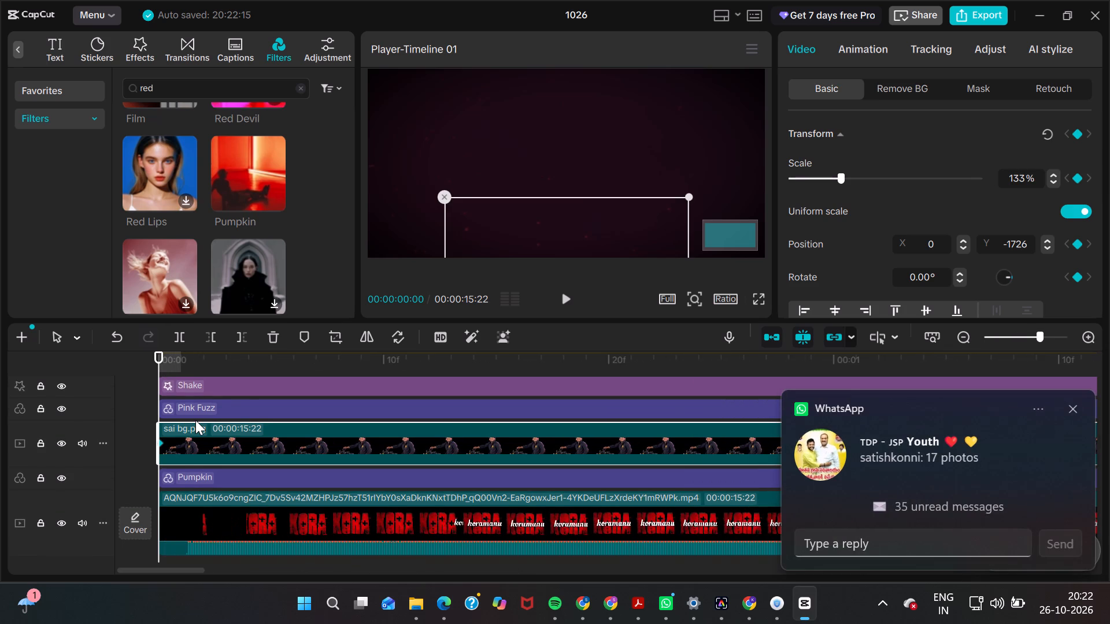
{"action": "scroll", "coordinate": [195, 420], "scroll_direction": "up", "scroll_amount": 13, "text": "ctrl"}
{"action": "scroll", "coordinate": [195, 420], "scroll_direction": "up", "scroll_amount": 16, "text": "ctrl"}
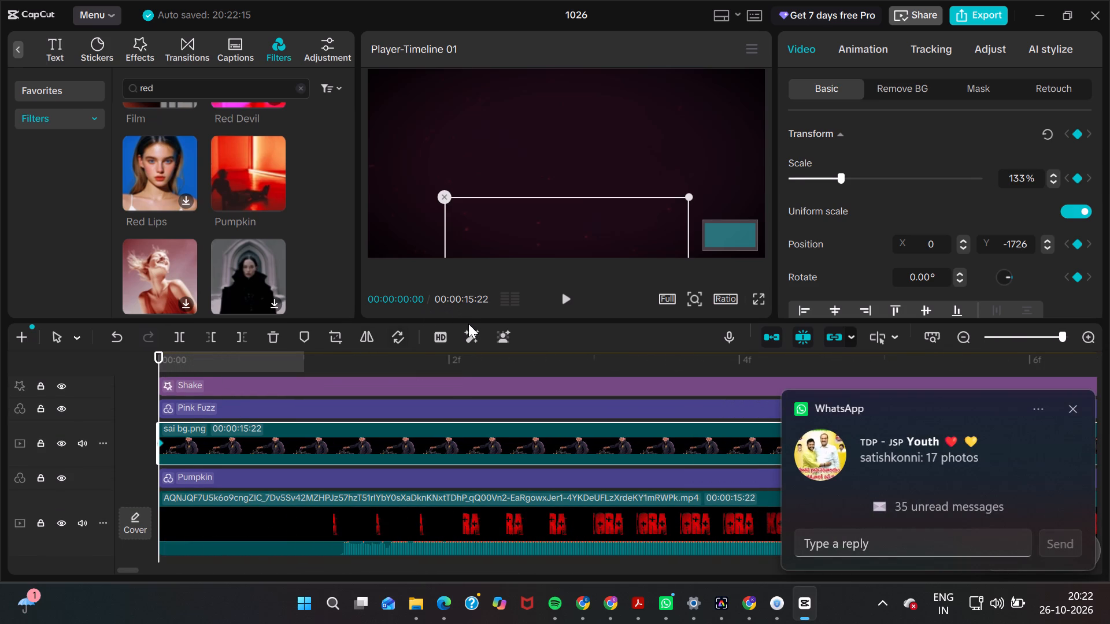
{"action": "left_click_drag", "start_coordinate": [467, 322], "coordinate": [448, 129]}
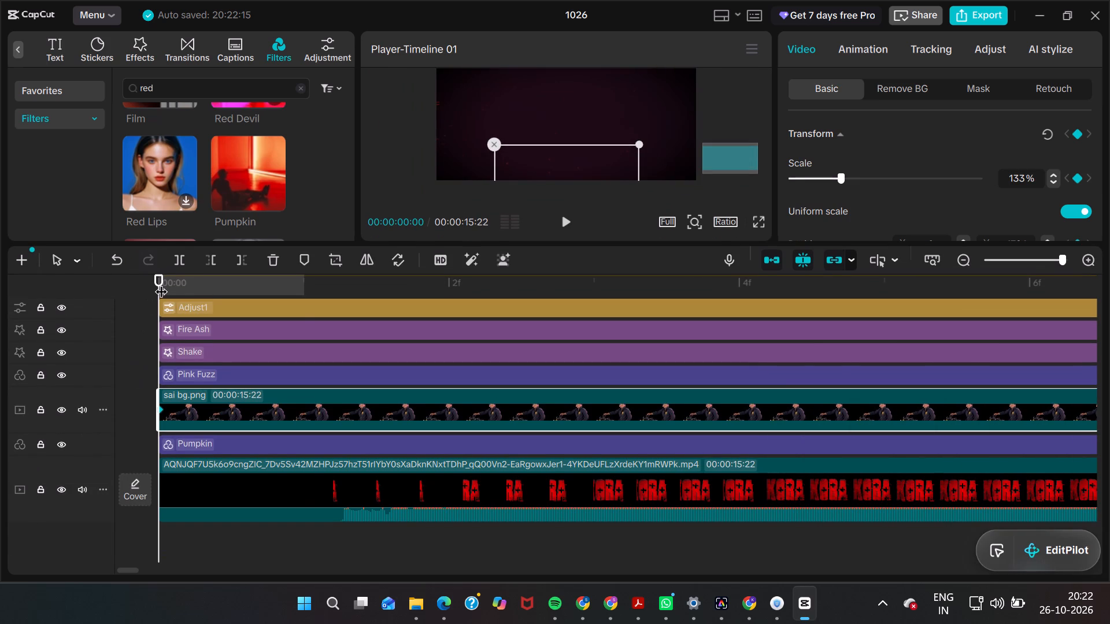
Scrub back and forth through the opening frames to examine how the first title comes in.
{"action": "key", "text": "Right"}
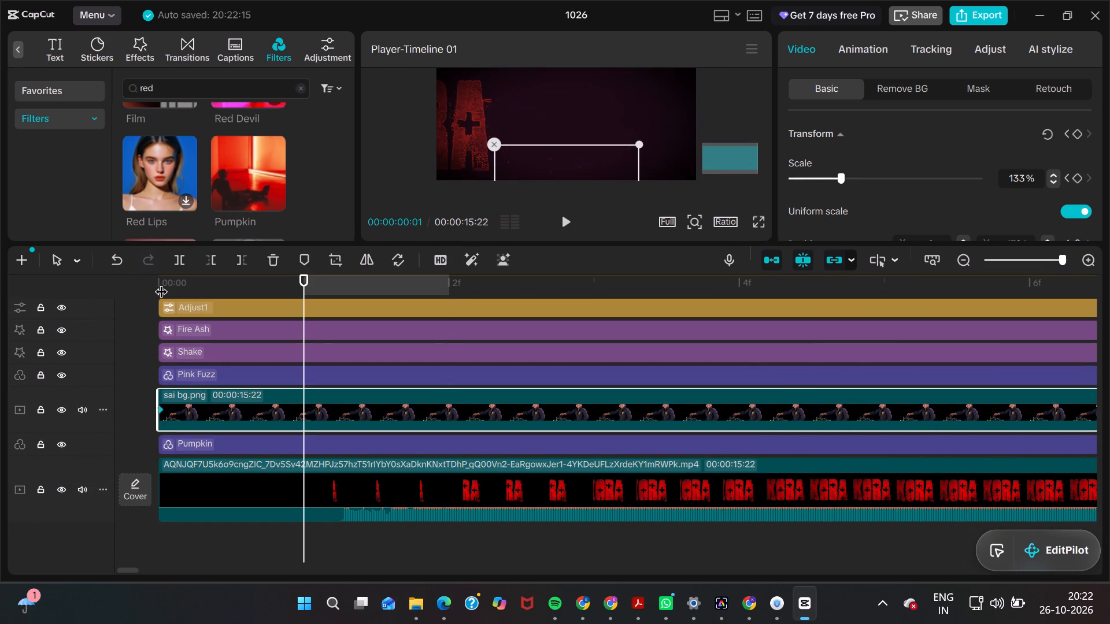
{"action": "key", "text": "Left"}
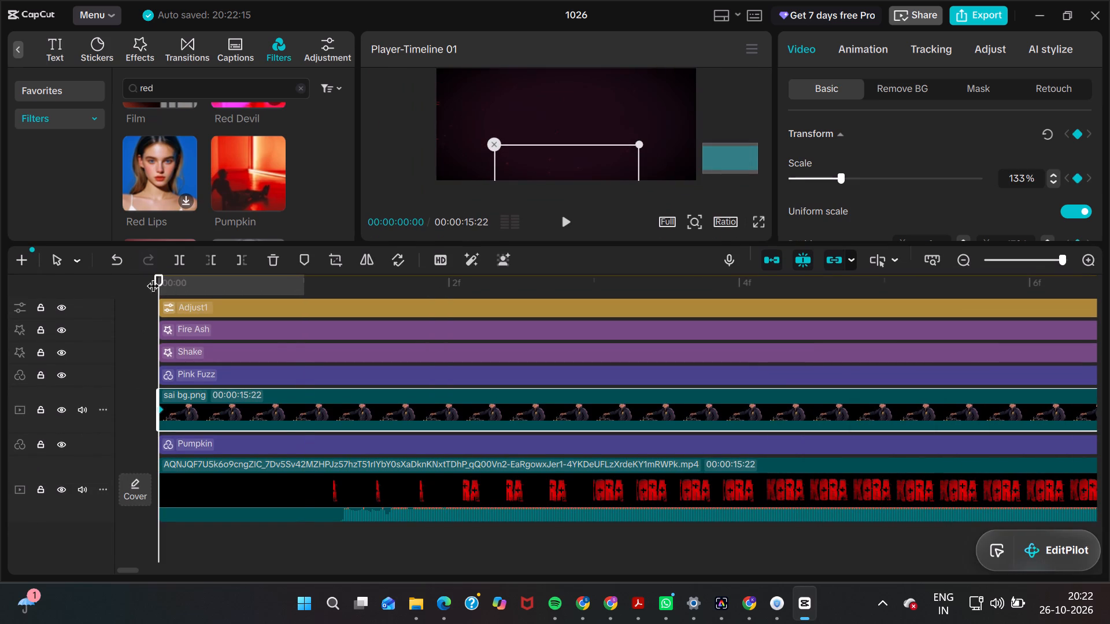
{"action": "left_click", "coordinate": [158, 276]}
{"action": "left_click_drag", "start_coordinate": [157, 278], "coordinate": [159, 300]}
{"action": "left_click_drag", "start_coordinate": [159, 300], "coordinate": [165, 301]}
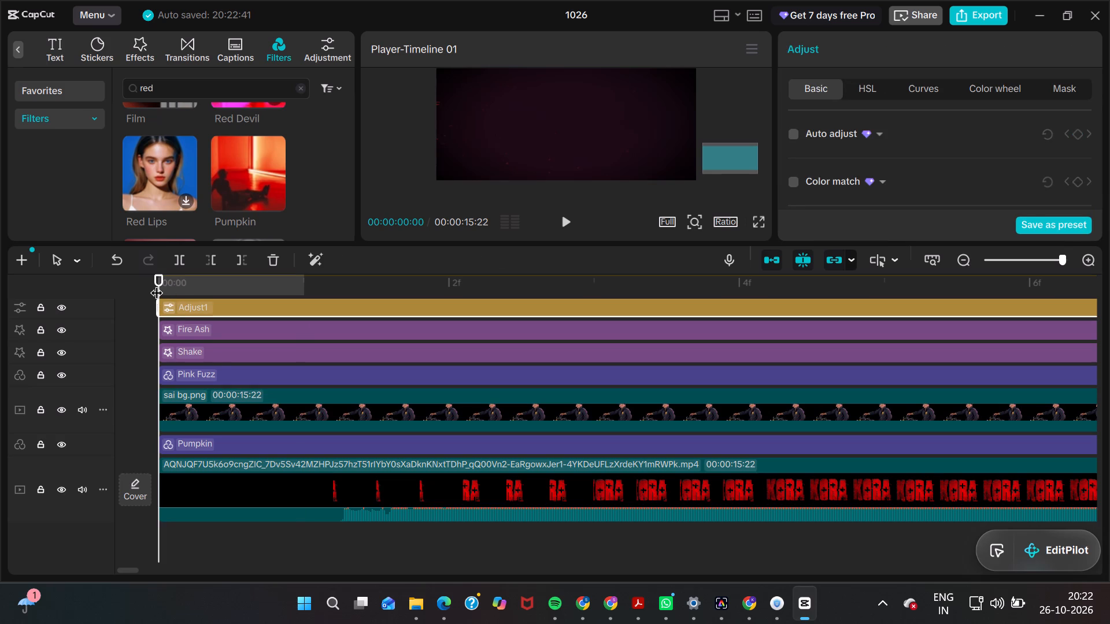
{"action": "left_click_drag", "start_coordinate": [156, 284], "coordinate": [158, 519]}
{"action": "left_click_drag", "start_coordinate": [158, 519], "coordinate": [323, 523]}
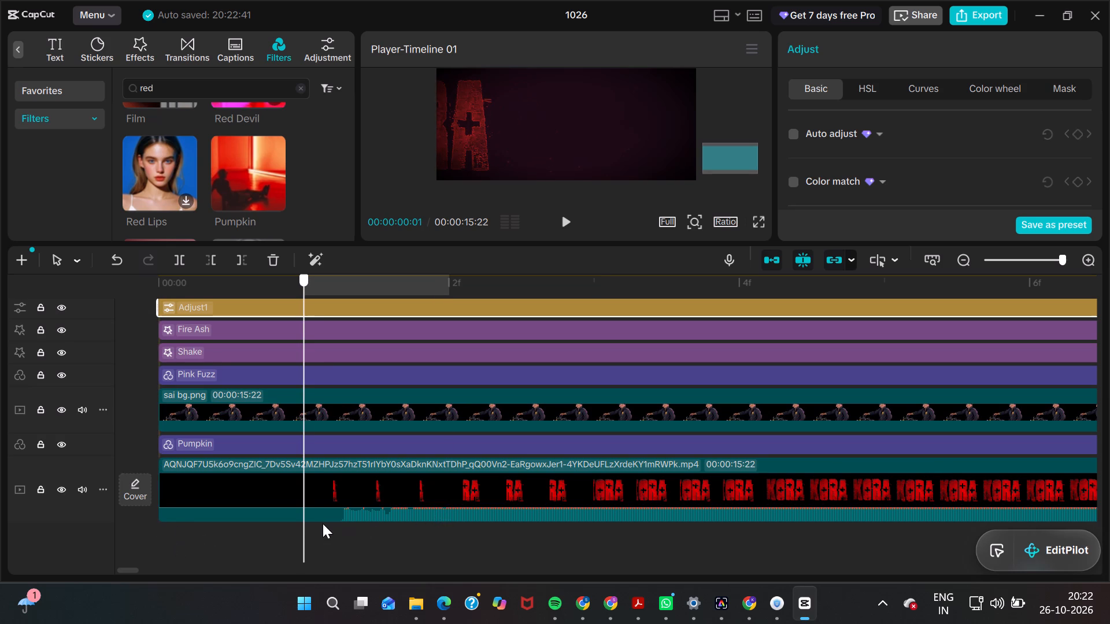
{"action": "left_click_drag", "start_coordinate": [323, 523], "coordinate": [230, 514]}
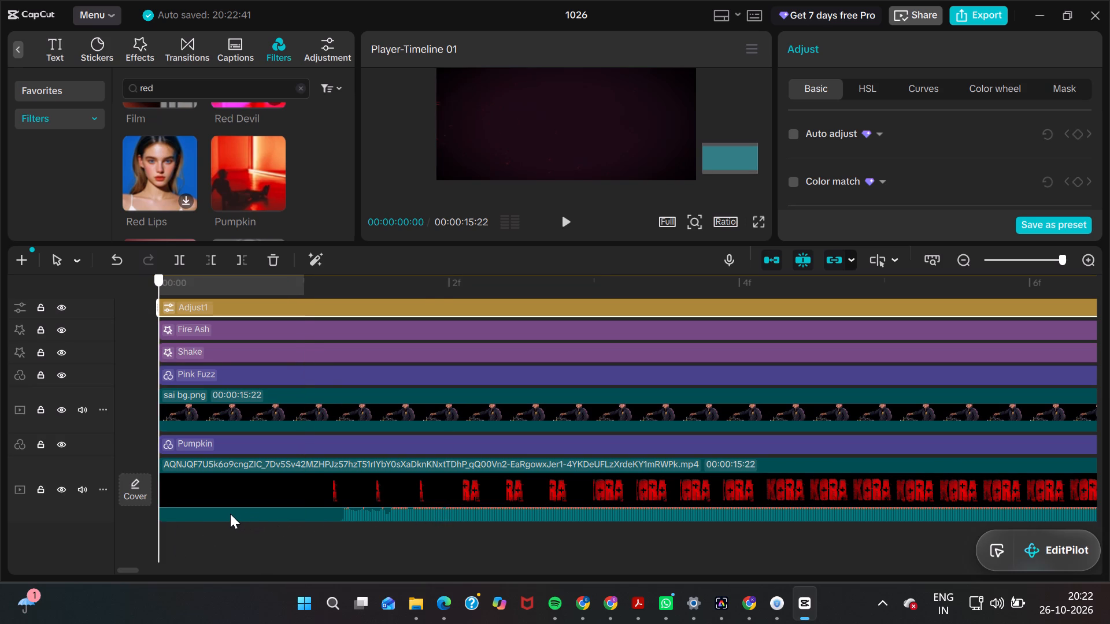
{"action": "left_click_drag", "start_coordinate": [230, 514], "coordinate": [239, 512]}
{"action": "scroll", "coordinate": [239, 512], "scroll_direction": "down", "scroll_amount": 15, "text": "ctrl"}
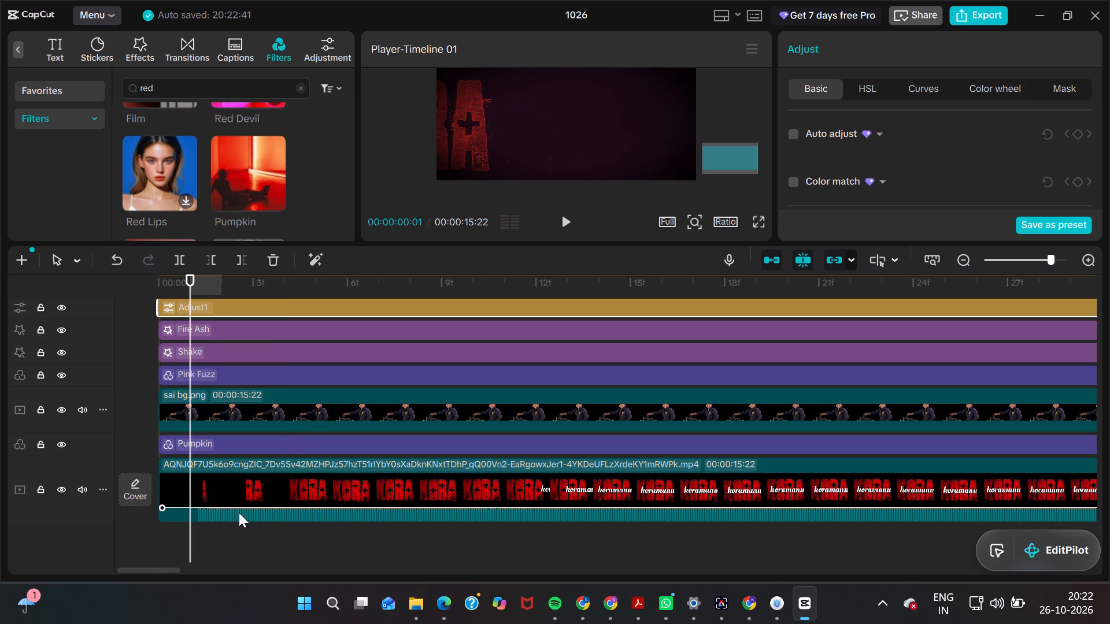
{"action": "scroll", "coordinate": [239, 512], "scroll_direction": "down", "scroll_amount": 15, "text": "ctrl"}
{"action": "scroll", "coordinate": [239, 512], "scroll_direction": "down", "scroll_amount": 12, "text": "ctrl"}
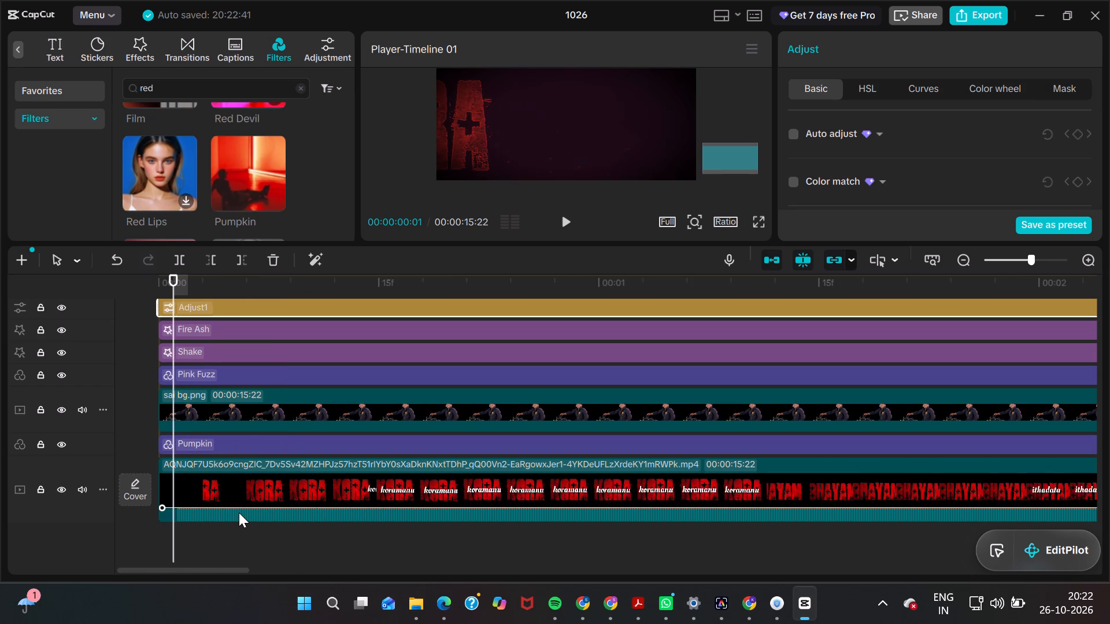
{"action": "scroll", "coordinate": [239, 512], "scroll_direction": "down", "scroll_amount": 5, "text": "ctrl"}
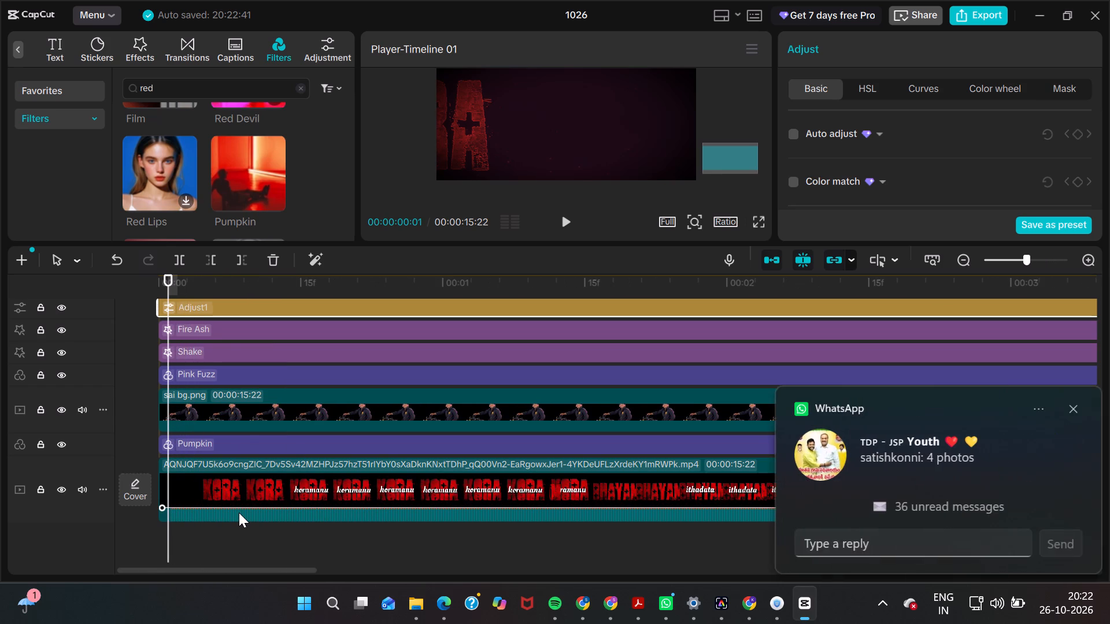
{"action": "left_click", "coordinate": [165, 284]}
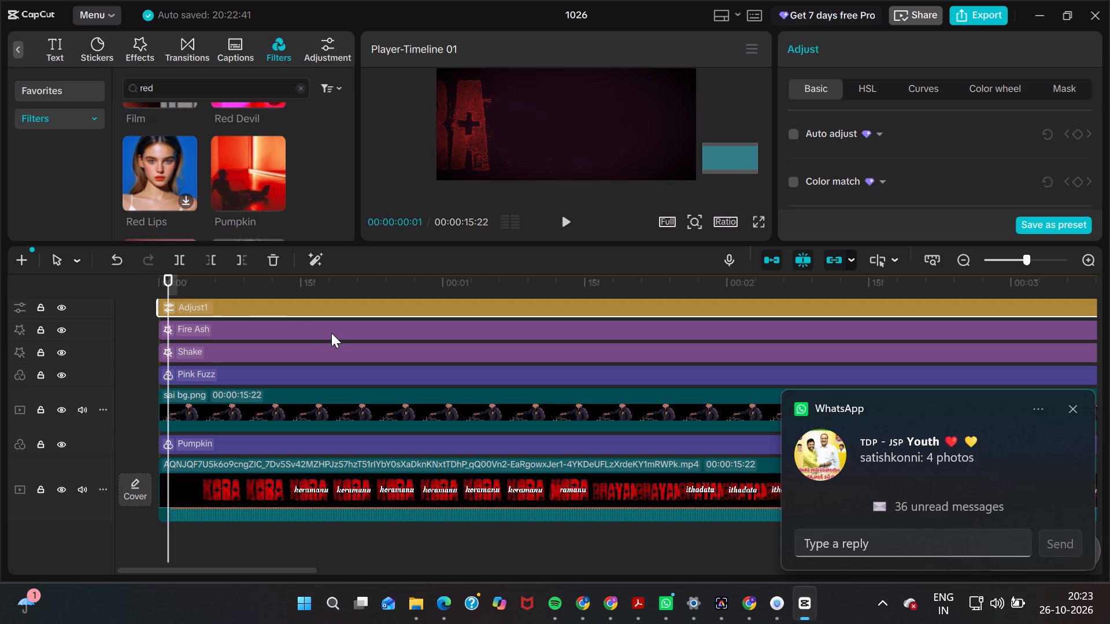
{"action": "scroll", "coordinate": [331, 333], "scroll_direction": "down", "scroll_amount": 16, "text": "ctrl"}
{"action": "scroll", "coordinate": [331, 333], "scroll_direction": "down", "scroll_amount": 15, "text": "ctrl"}
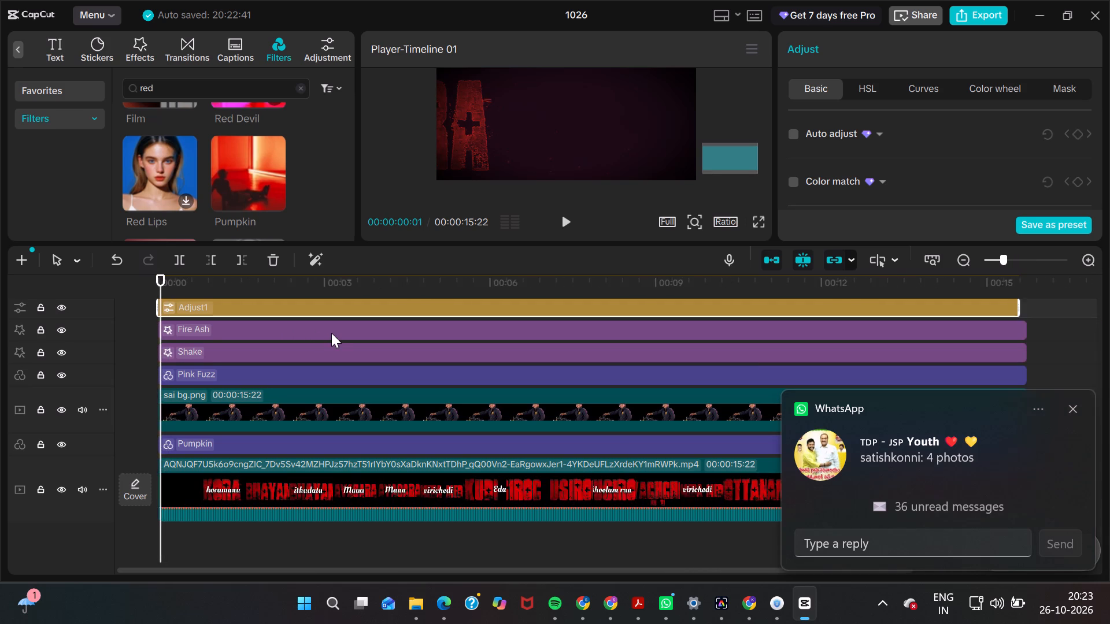
{"action": "scroll", "coordinate": [331, 333], "scroll_direction": "down", "scroll_amount": 13, "text": "ctrl"}
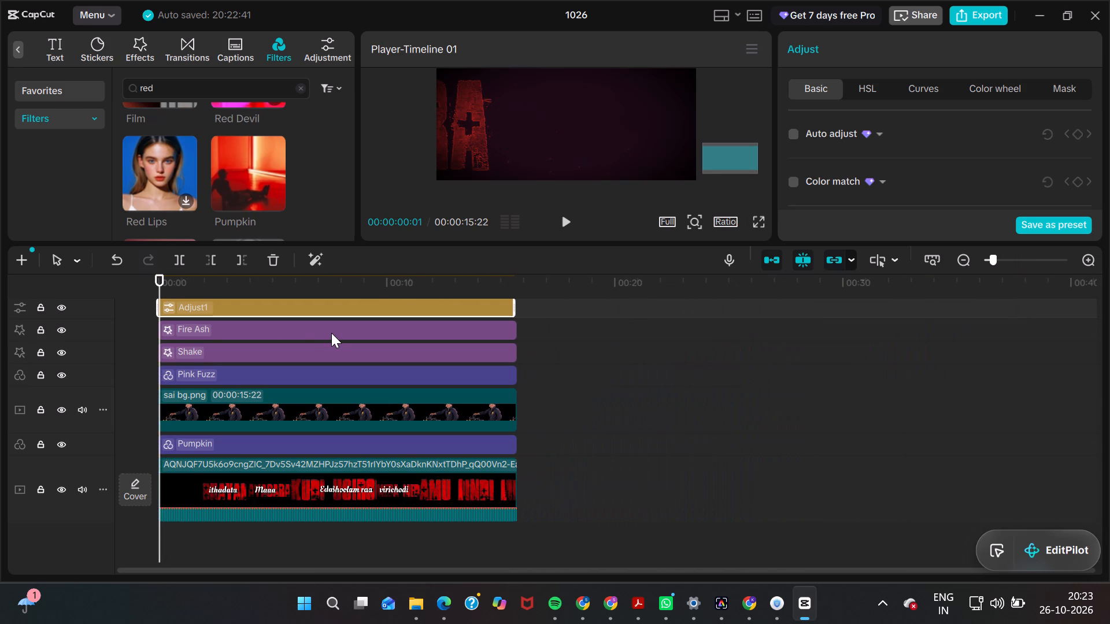
{"action": "left_click_drag", "start_coordinate": [158, 287], "coordinate": [163, 284]}
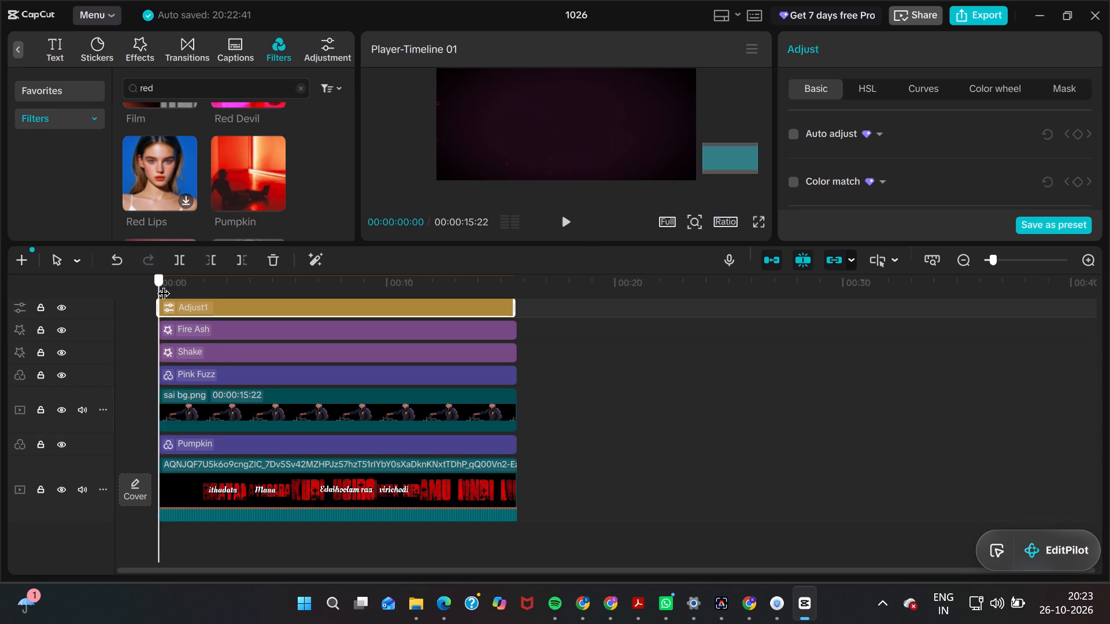
{"action": "left_click_drag", "start_coordinate": [163, 284], "coordinate": [168, 283]}
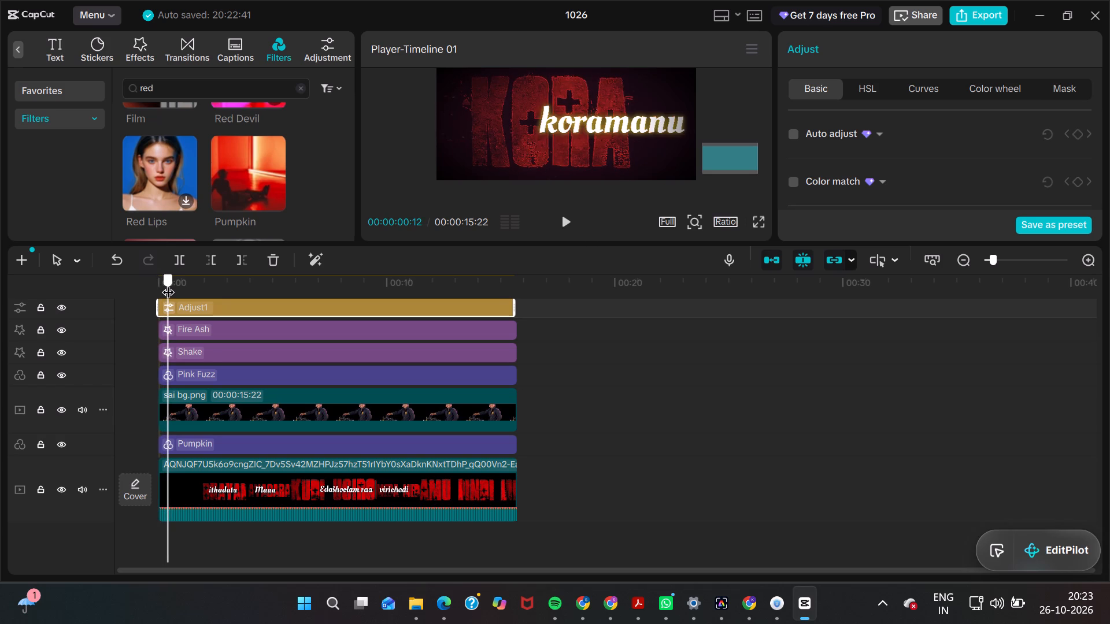
{"action": "left_click_drag", "start_coordinate": [168, 283], "coordinate": [165, 283]}
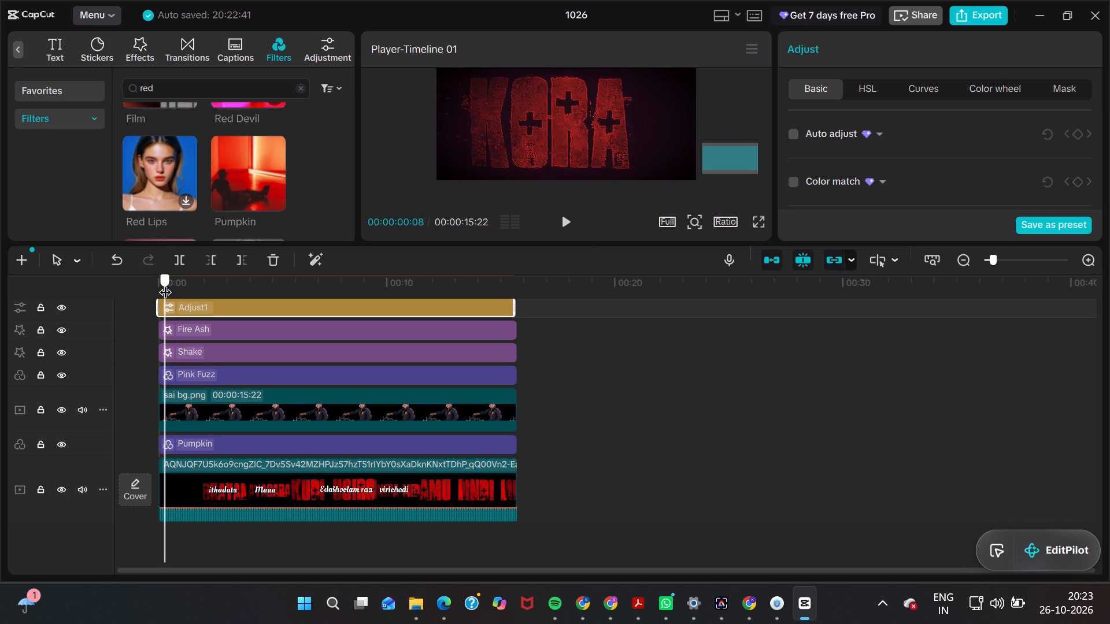
{"action": "left_click_drag", "start_coordinate": [165, 283], "coordinate": [164, 284]}
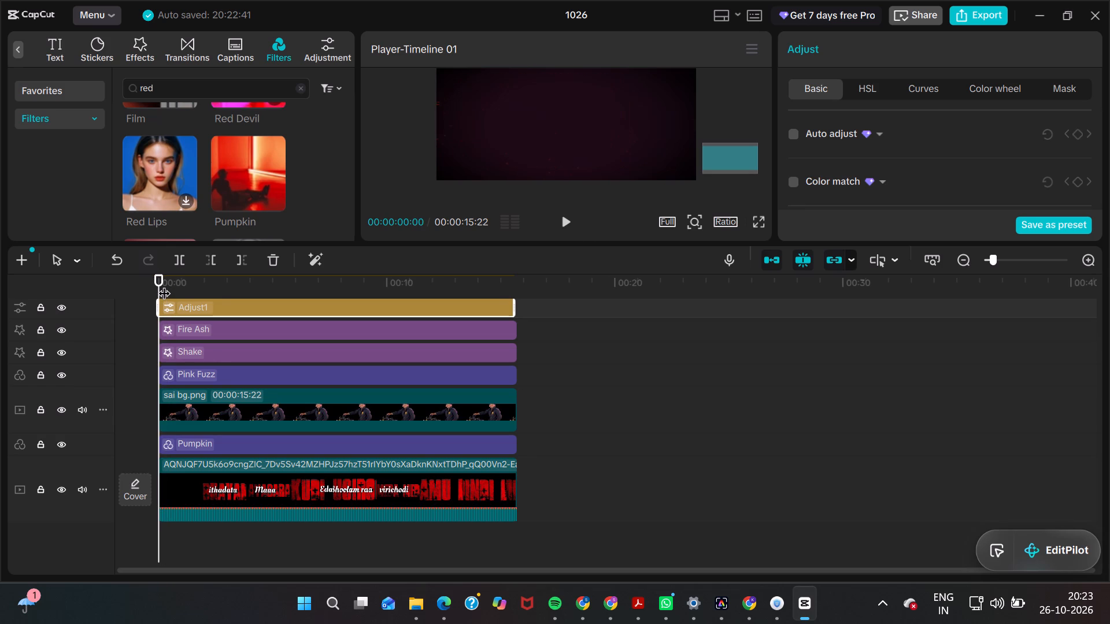
At 00:00:00:01, move the sai bg.png photo up so the rider and motorcycle sit centred in the frame.
{"action": "key", "text": "Right"}
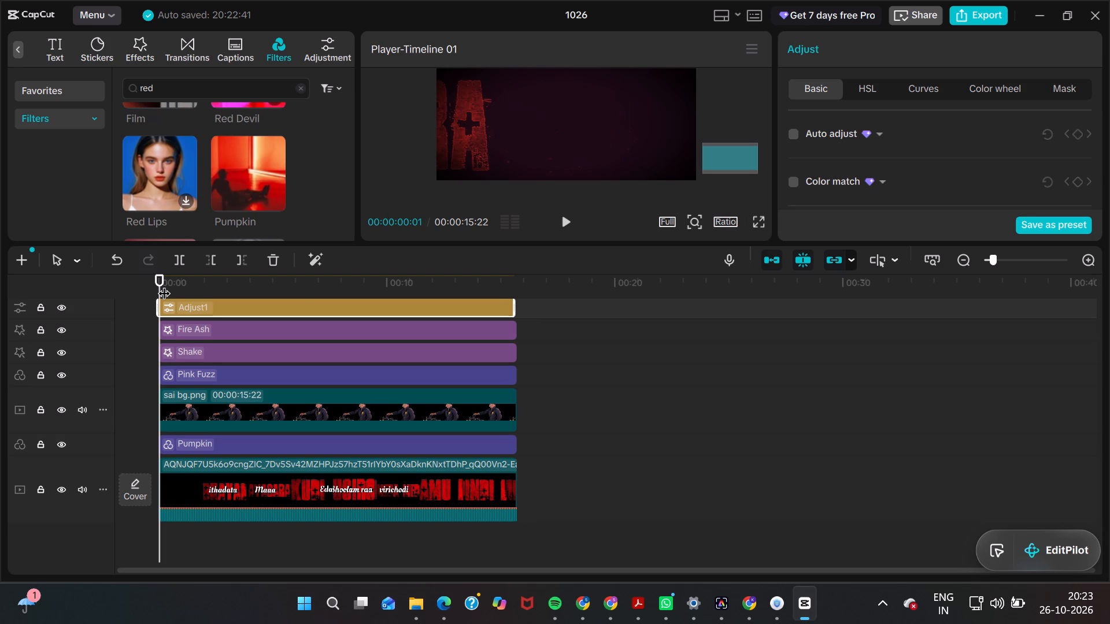
{"action": "left_click", "coordinate": [291, 415]}
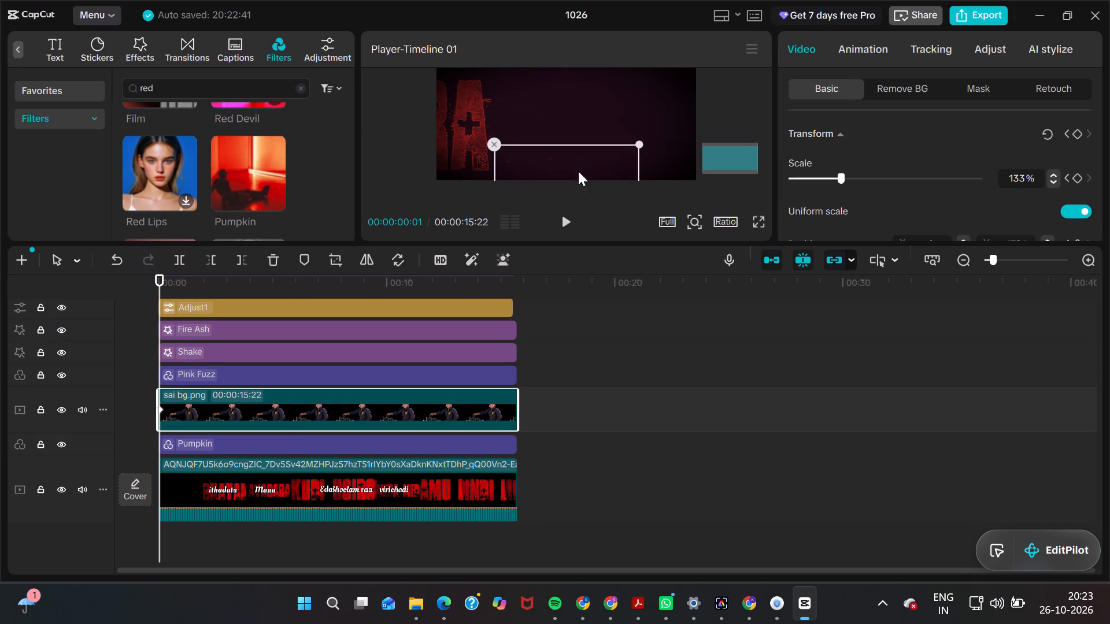
{"action": "left_click_drag", "start_coordinate": [570, 155], "coordinate": [562, 64]}
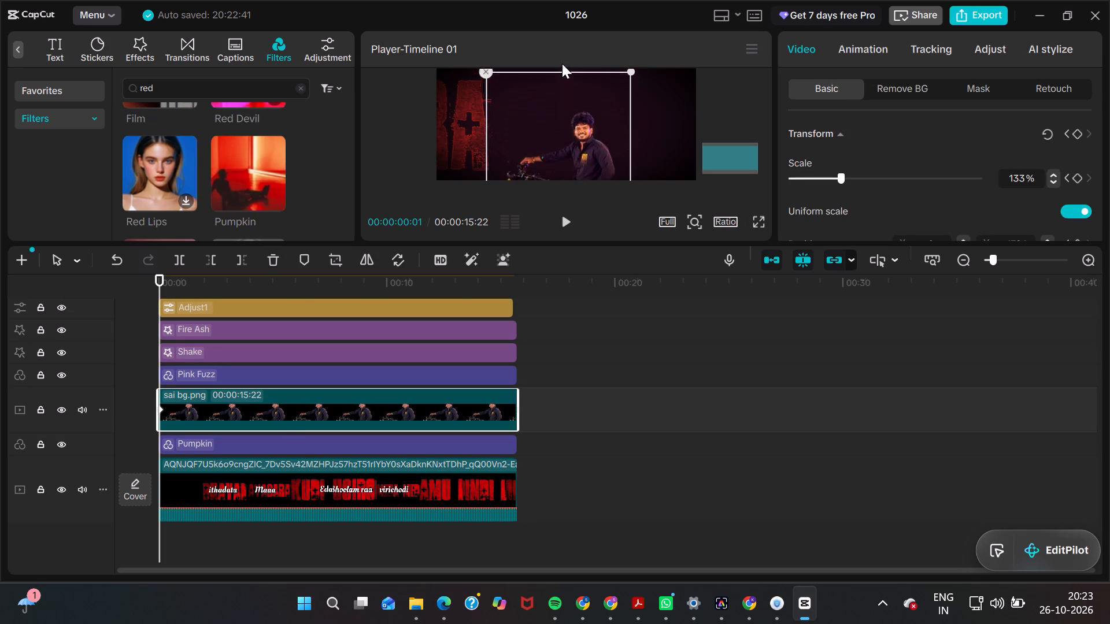
{"action": "left_click_drag", "start_coordinate": [562, 64], "coordinate": [561, 35]}
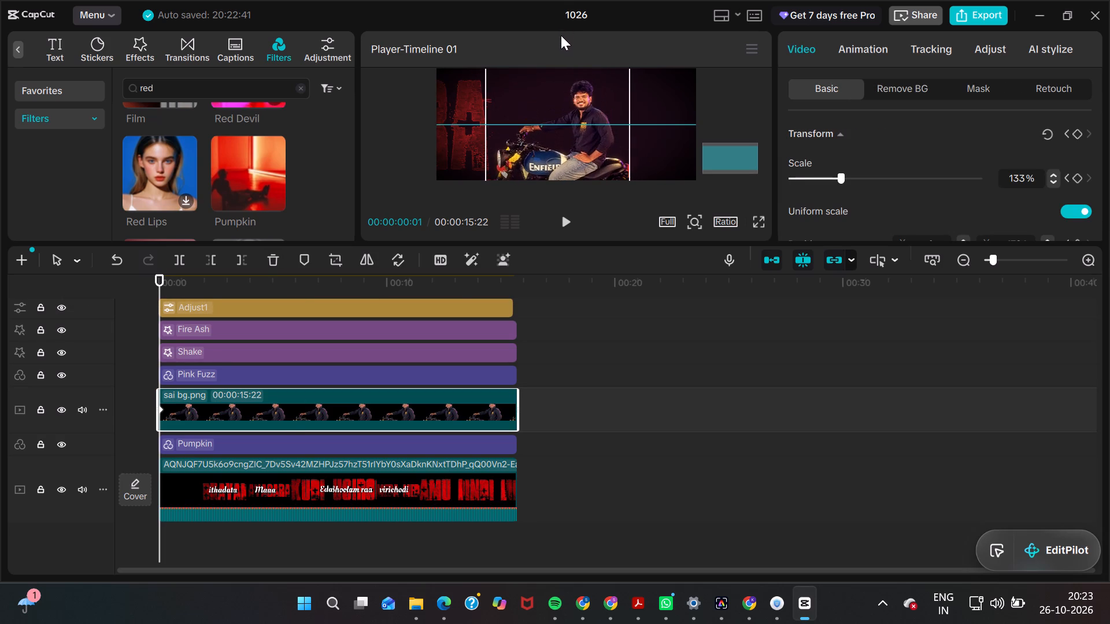
{"action": "left_click_drag", "start_coordinate": [561, 35], "coordinate": [559, 35]}
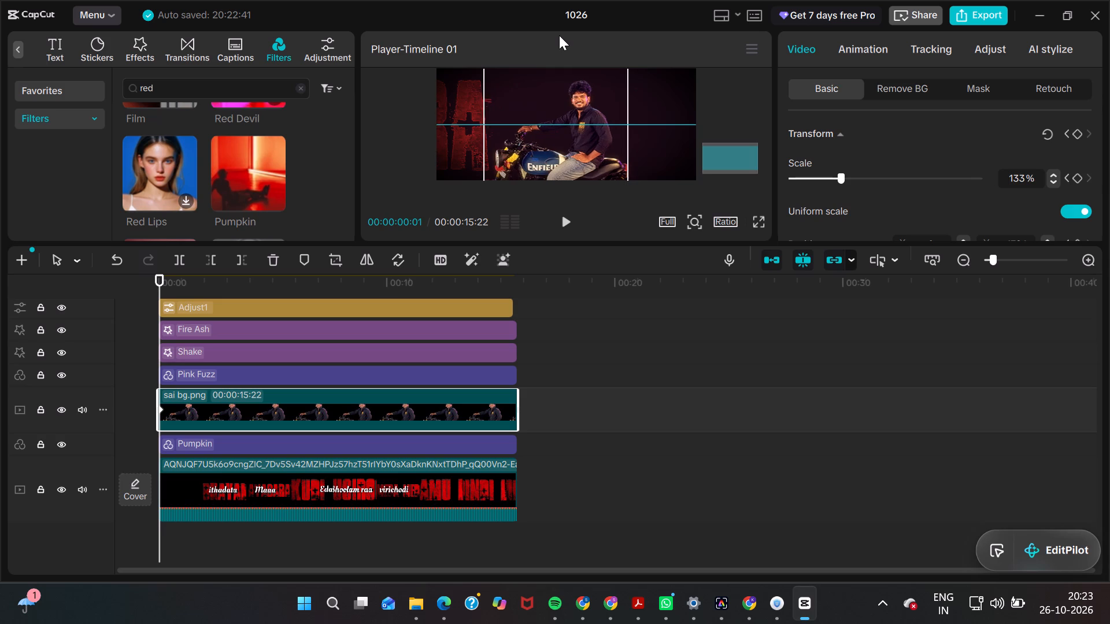
{"action": "left_click_drag", "start_coordinate": [559, 35], "coordinate": [567, 35]}
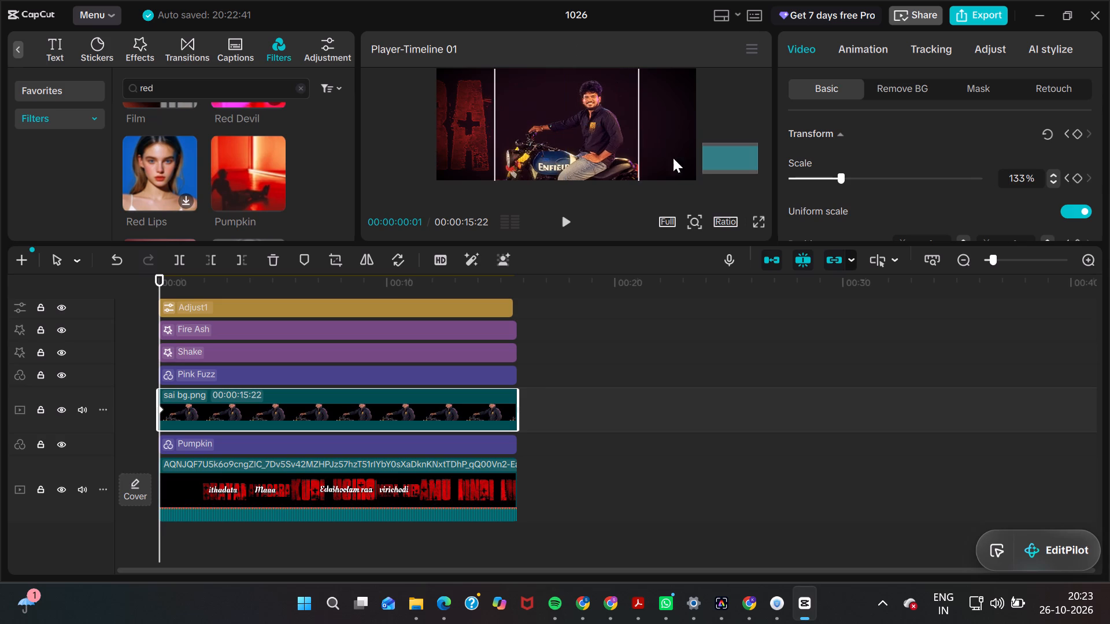
Check the repositioned photo full screen, and play the edit full screen from the timeline start.
{"action": "left_click", "coordinate": [761, 217]}
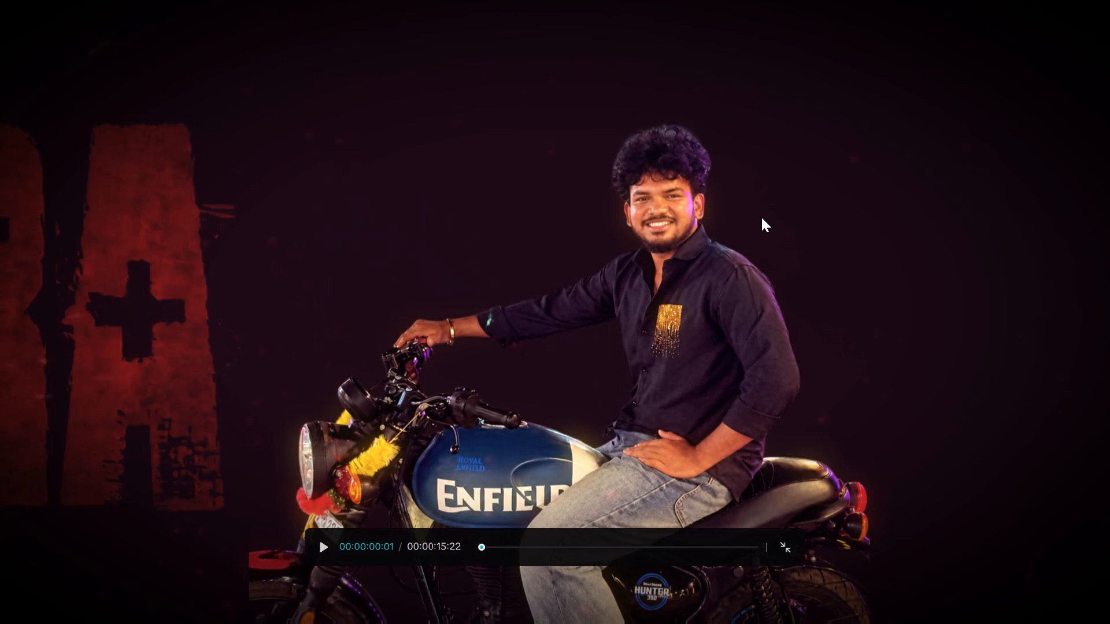
{"action": "key", "text": "Escape"}
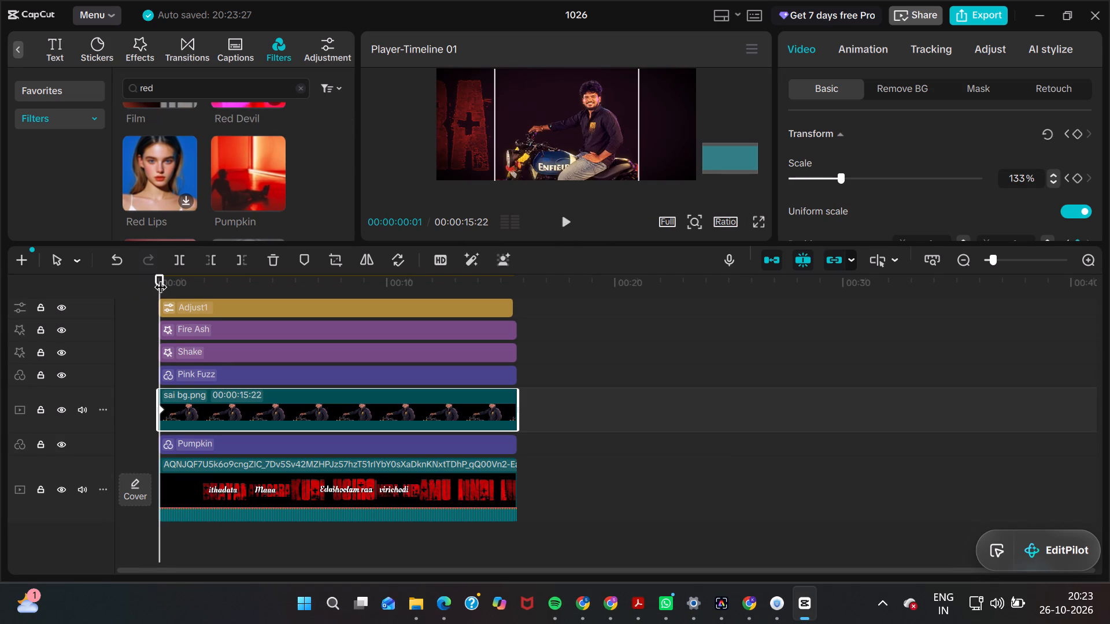
{"action": "left_click_drag", "start_coordinate": [160, 278], "coordinate": [122, 278]}
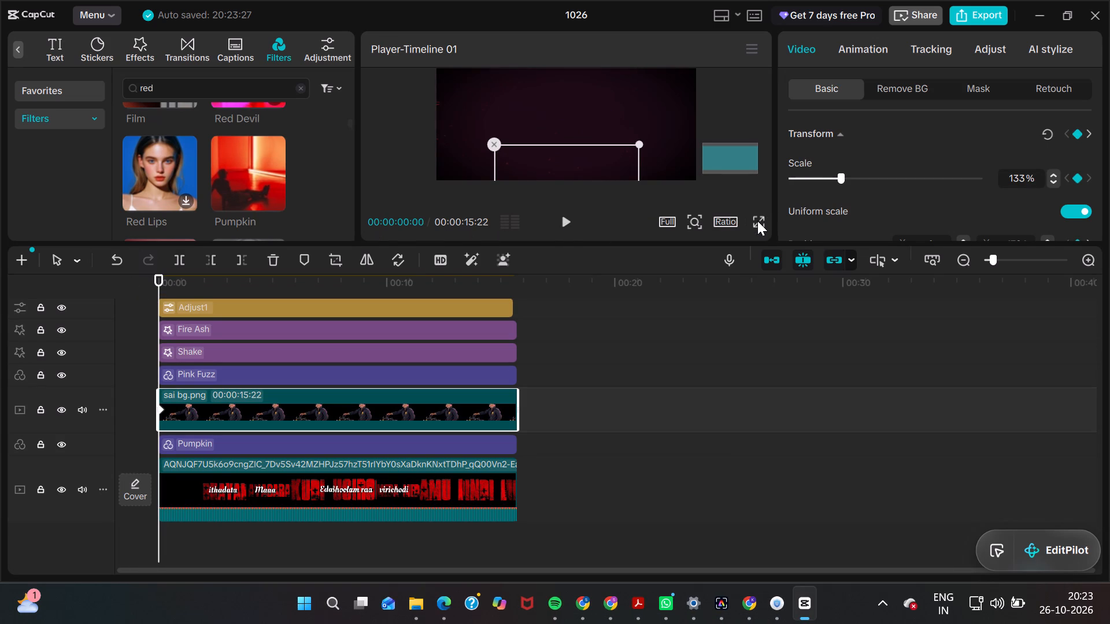
{"action": "left_click", "coordinate": [757, 221]}
{"action": "left_click", "coordinate": [326, 548]}
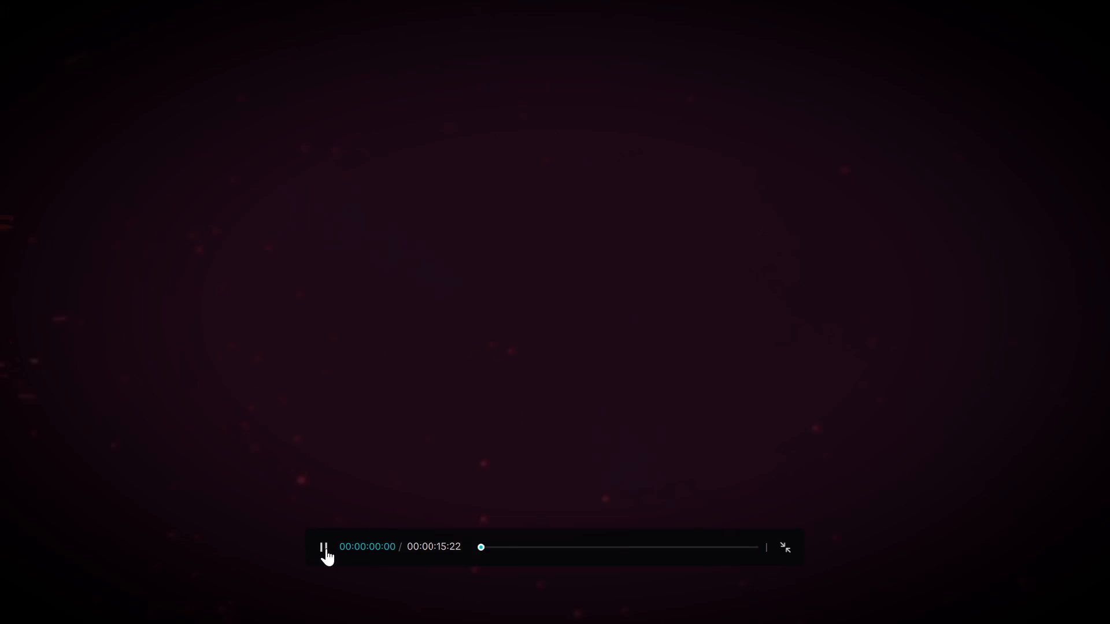
Leave the full-screen preview, replay the edit full screen to check the photo's motion against the lyric titles, and exit full screen.
{"action": "key", "text": "Escape"}
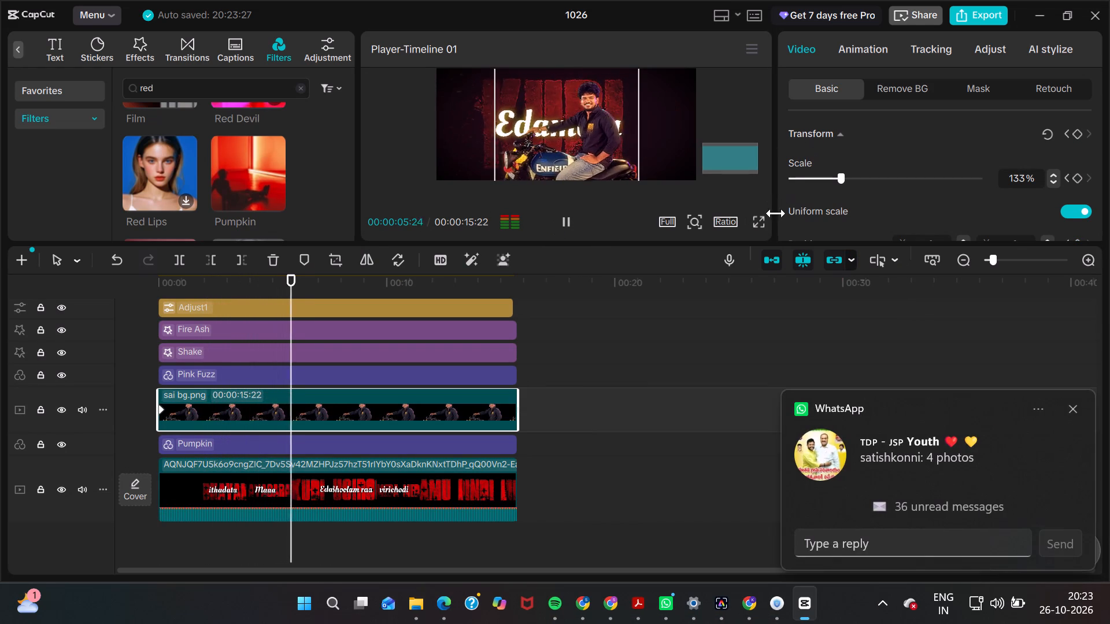
{"action": "left_click", "coordinate": [758, 224]}
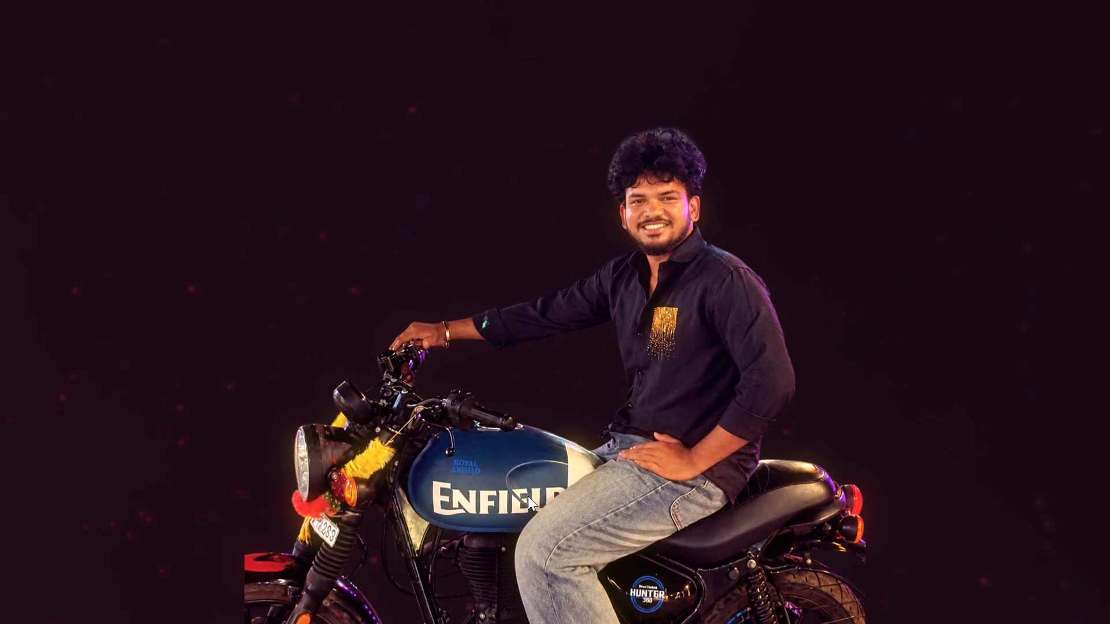
{"action": "left_click", "coordinate": [528, 496]}
{"action": "left_click", "coordinate": [323, 548]}
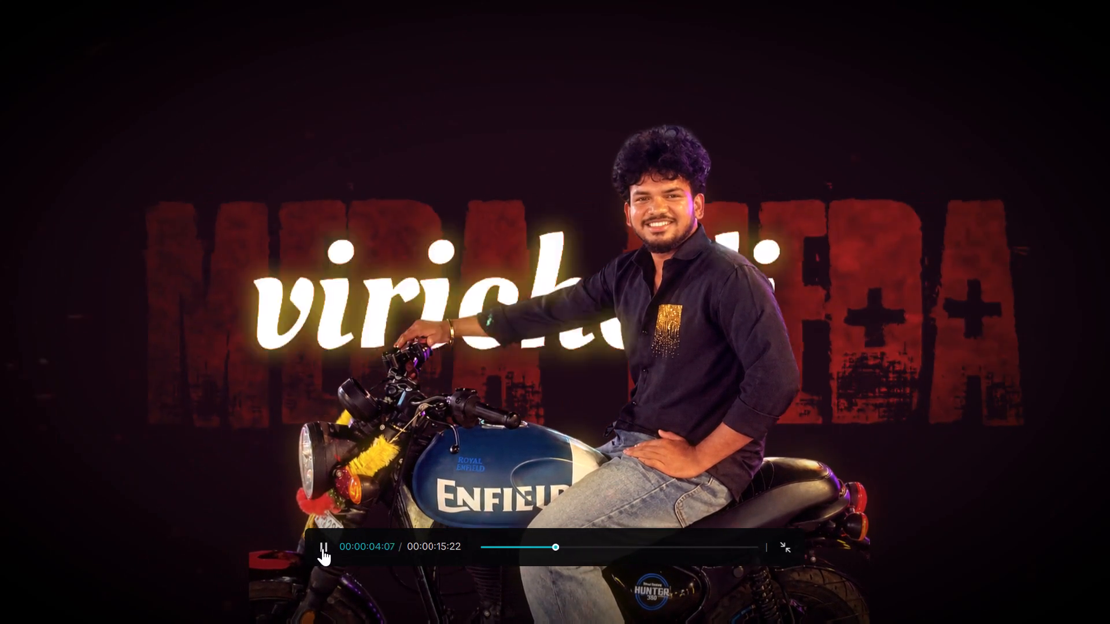
{"action": "key", "text": "Escape"}
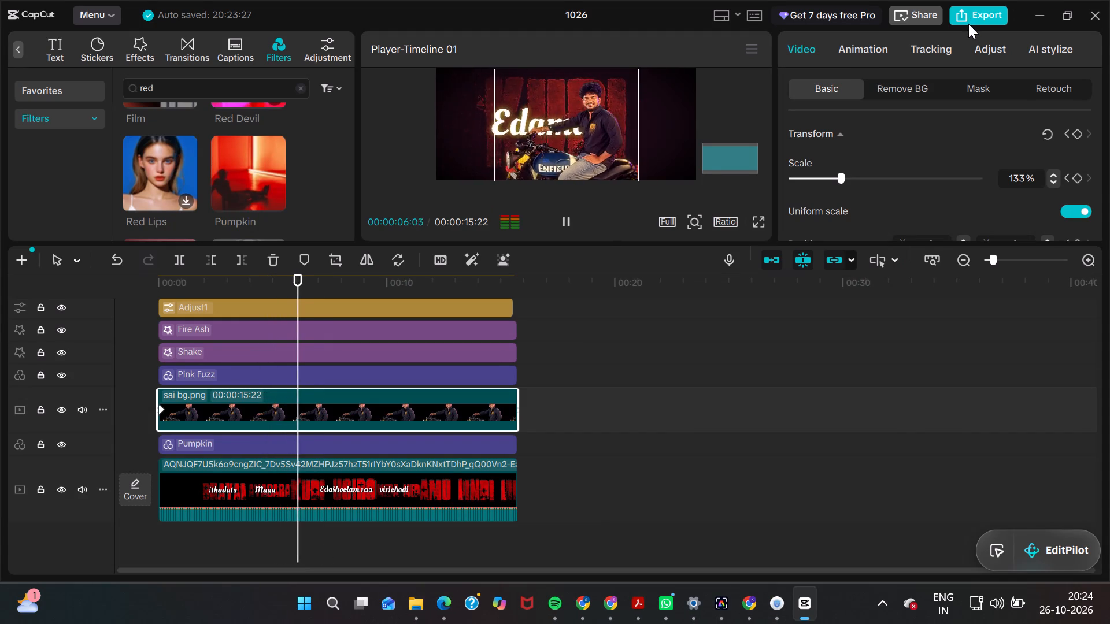
Open the export settings for the project and set the frame rate to 60fps.
{"action": "left_click", "coordinate": [968, 24]}
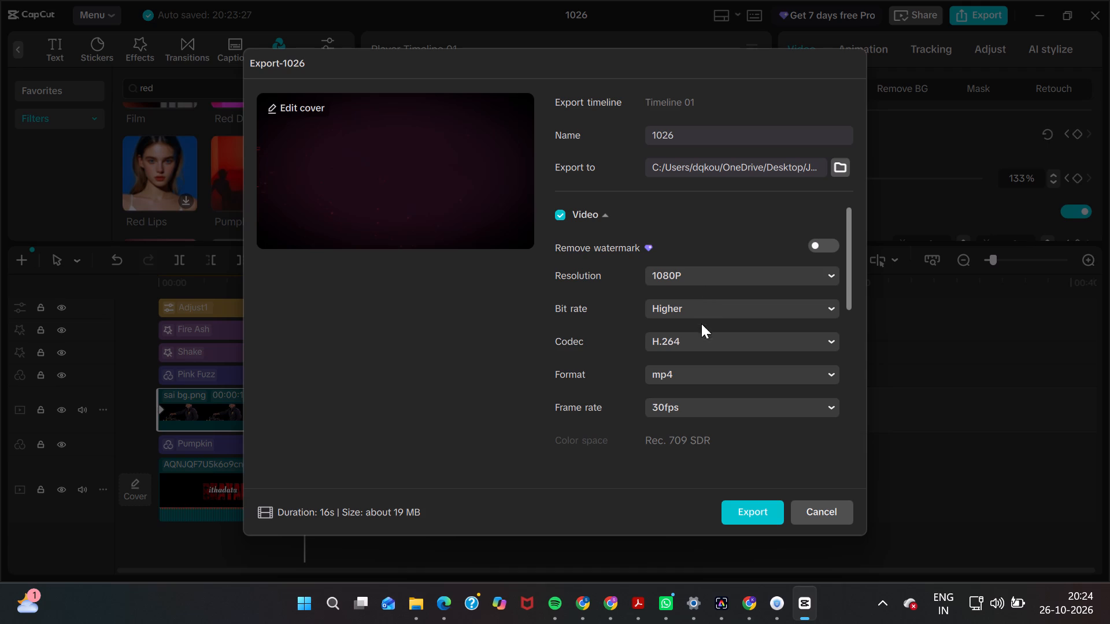
{"action": "left_click", "coordinate": [674, 402]}
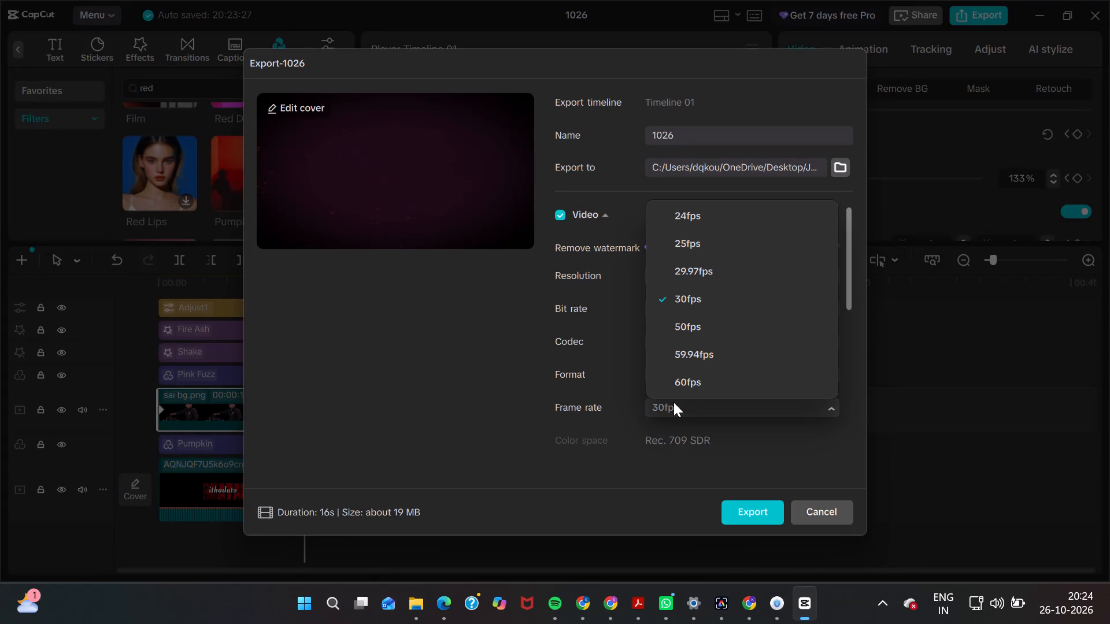
{"action": "left_click", "coordinate": [700, 373]}
{"action": "left_click", "coordinate": [937, 373]}
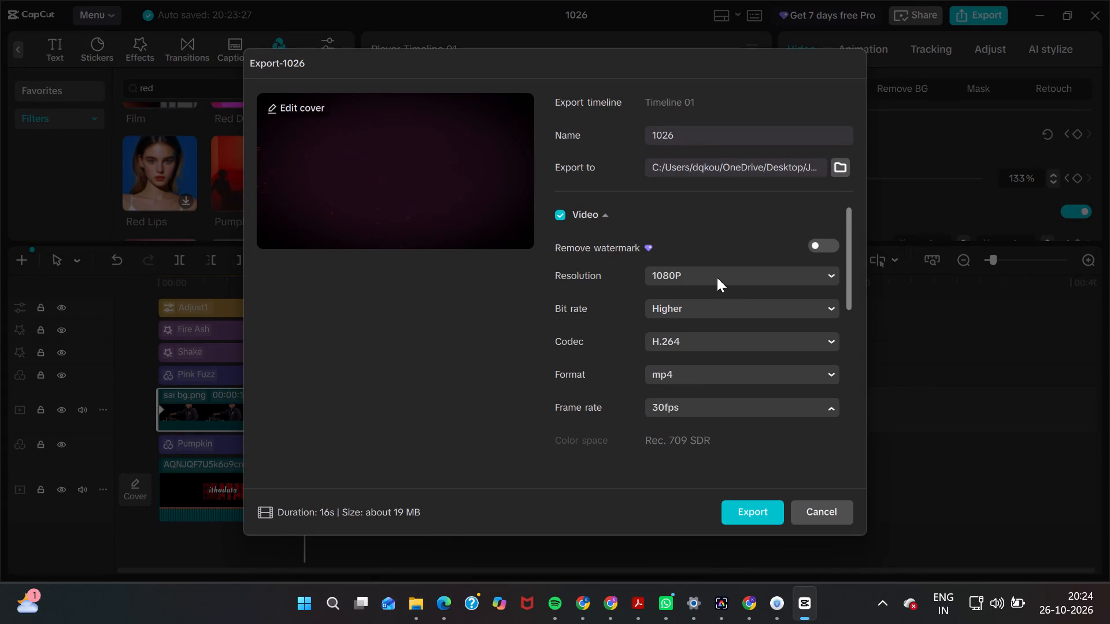
{"action": "left_click", "coordinate": [893, 366]}
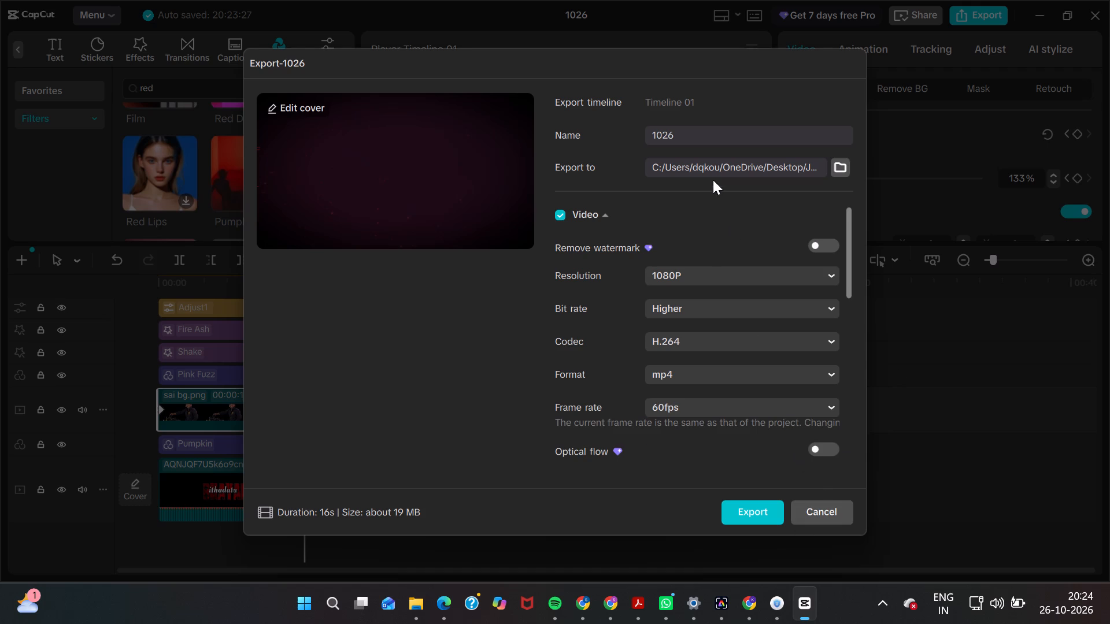
Name the export after the person in the photo and export the video as a 1080P mp4.
{"action": "left_click", "coordinate": [713, 131]}
{"action": "key", "text": "BackSpace"}
{"action": "key", "text": "BackSpace"}
{"action": "key", "text": "BackSpace"}
{"action": "key", "text": "BackSpace"}
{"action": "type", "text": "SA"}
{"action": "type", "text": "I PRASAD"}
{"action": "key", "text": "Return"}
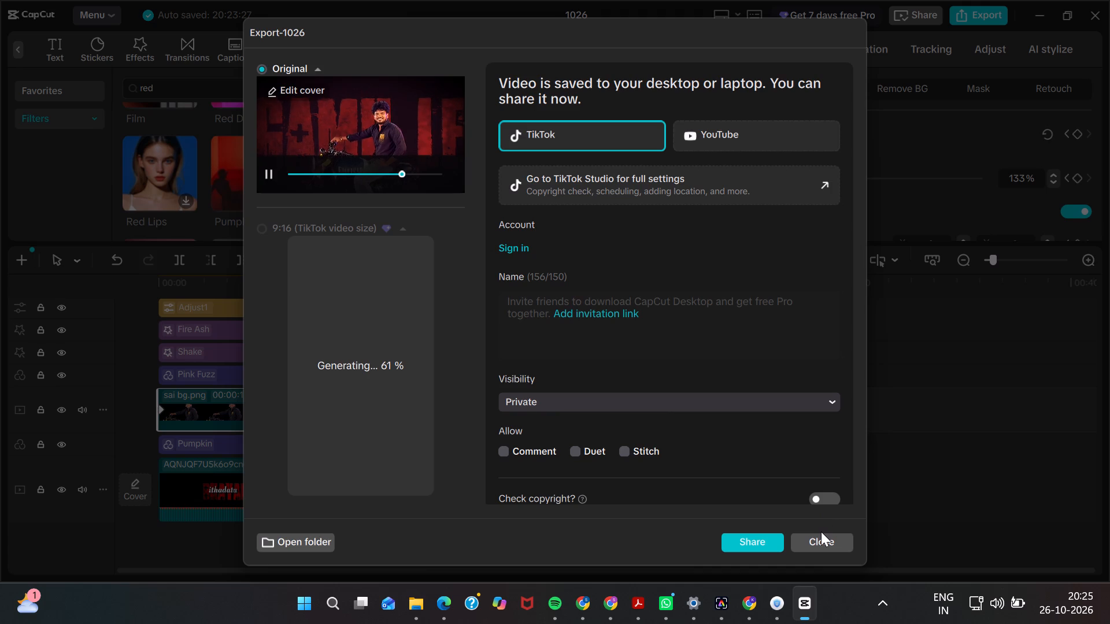
Open the export folder, try to play the exported video file, and return to CapCut.
{"action": "left_click", "coordinate": [282, 539]}
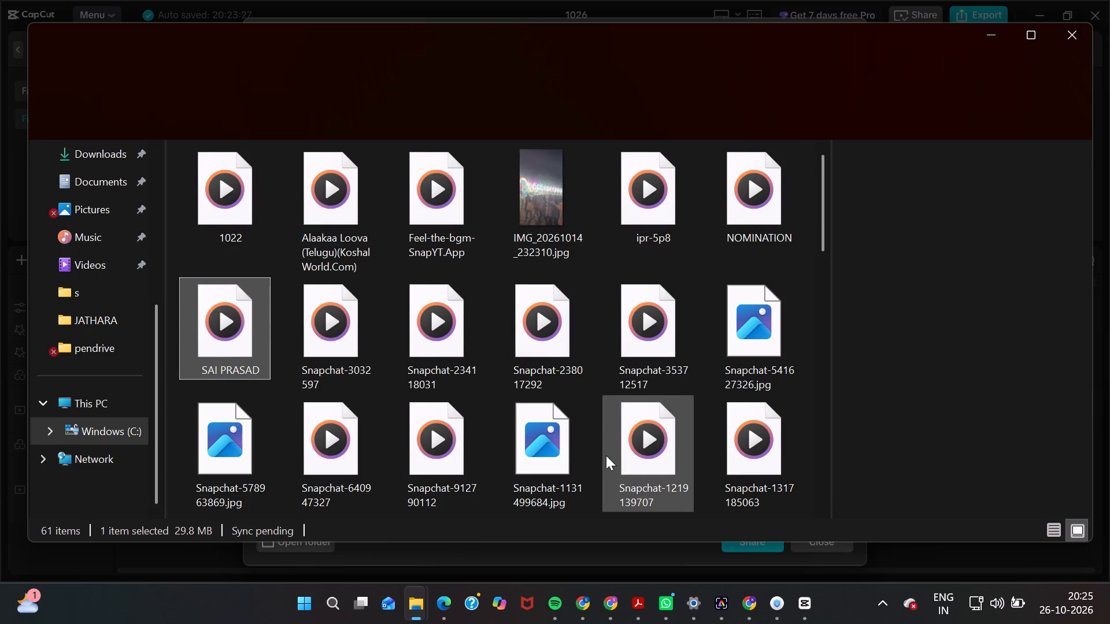
{"action": "double_click", "coordinate": [223, 344]}
{"action": "double_click", "coordinate": [242, 333]}
{"action": "left_click", "coordinate": [794, 609]}
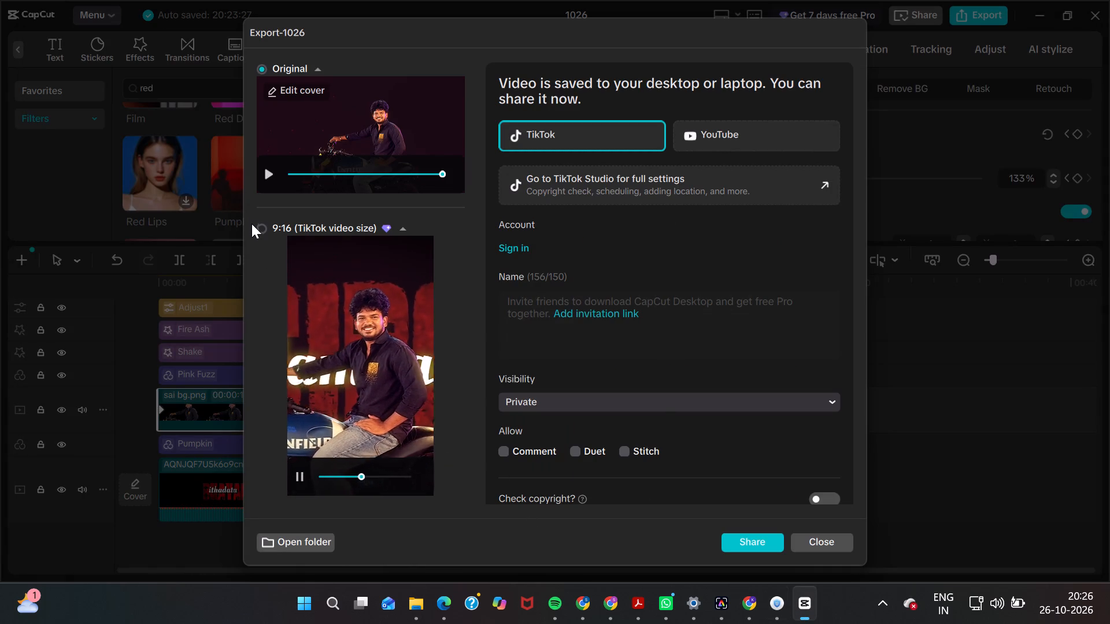
Choose the 9:16 TikTok video size for sharing the exported video and play its preview from the start.
{"action": "left_click", "coordinate": [347, 319]}
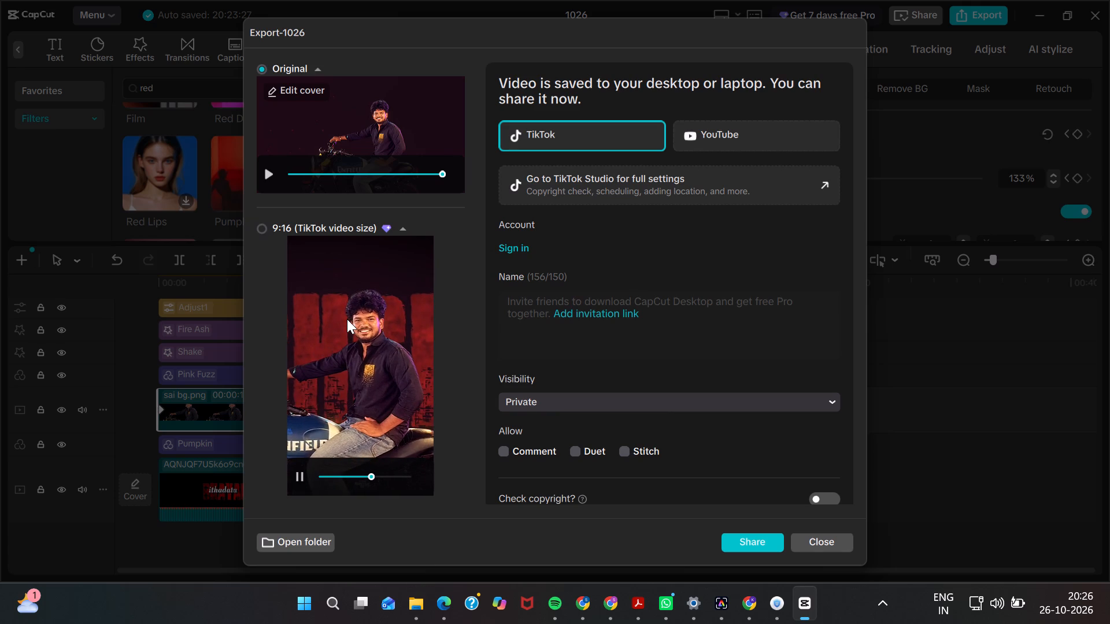
{"action": "left_click", "coordinate": [261, 226]}
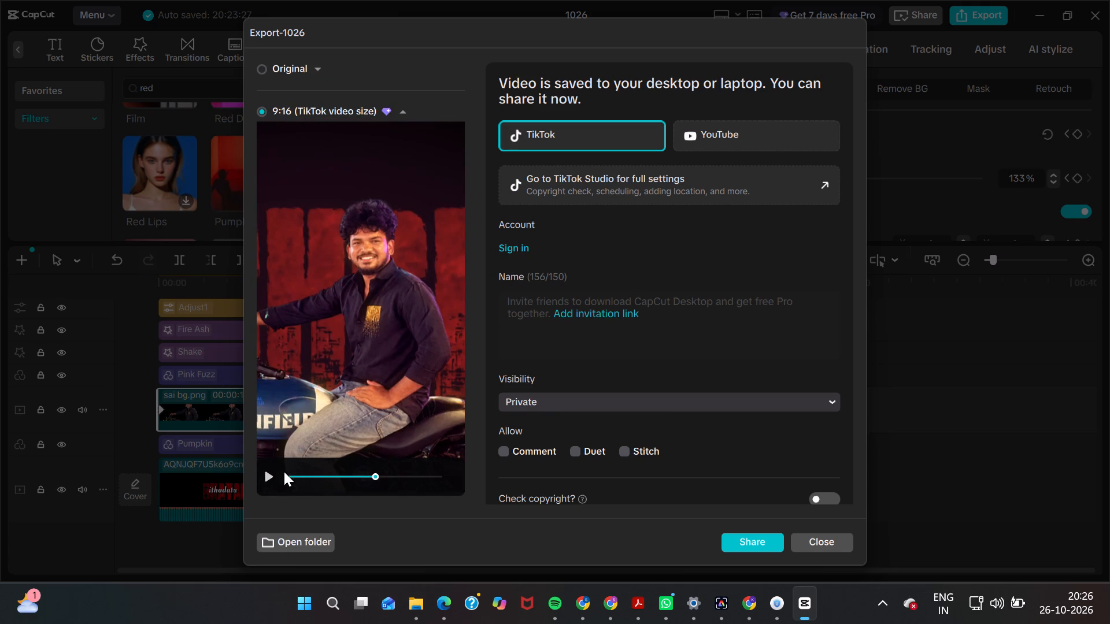
{"action": "left_click", "coordinate": [262, 475]}
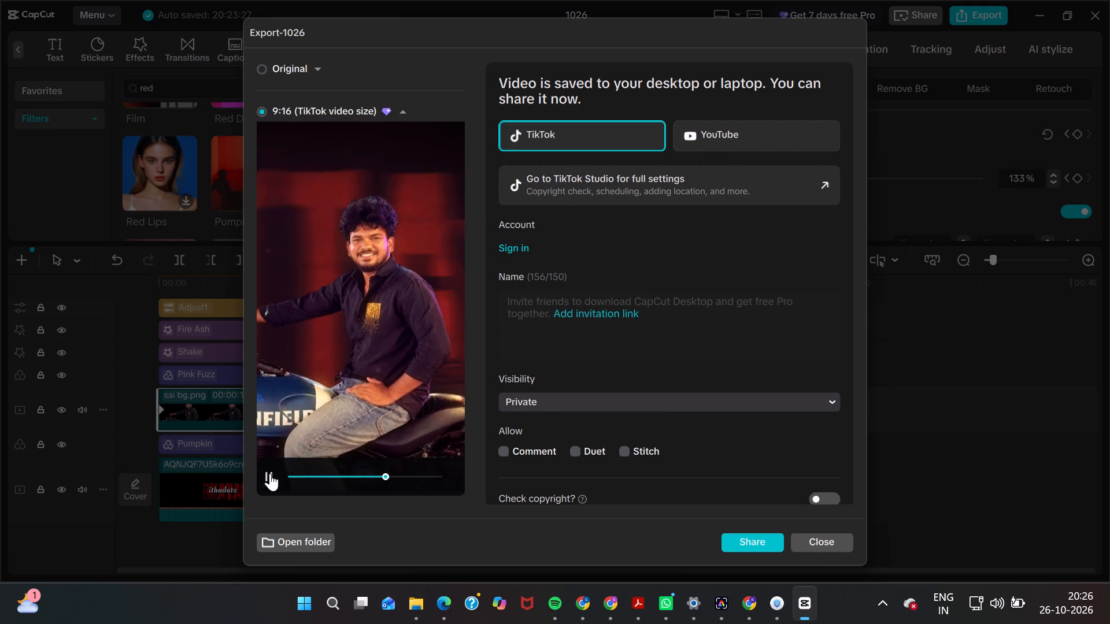
{"action": "left_click", "coordinate": [287, 475]}
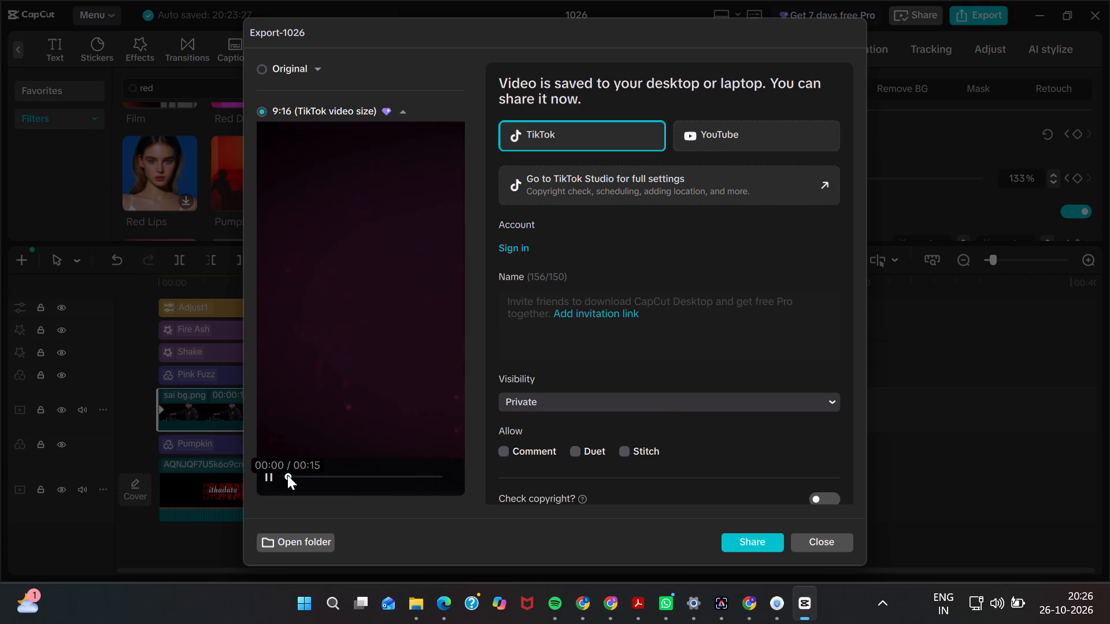
{"action": "left_click", "coordinate": [271, 475]}
{"action": "left_click", "coordinate": [271, 475]}
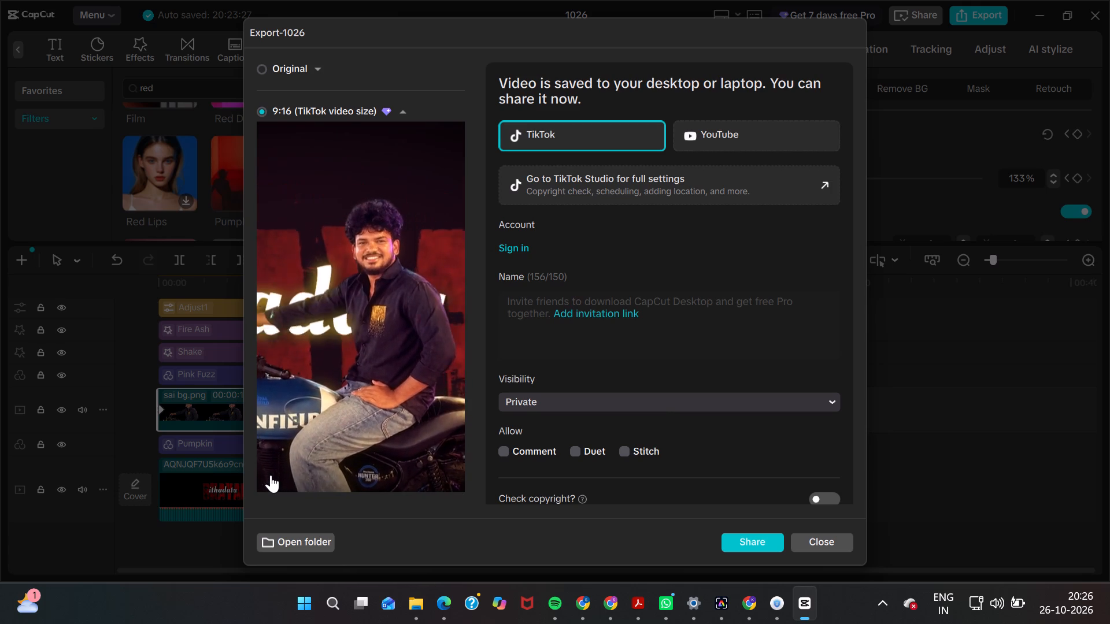
Open TikTok Studio's full settings for the exported video, check back in CapCut, and return to the upload page in Microsoft Edge.
{"action": "scroll", "coordinate": [552, 400], "scroll_direction": "down", "scroll_amount": 2}
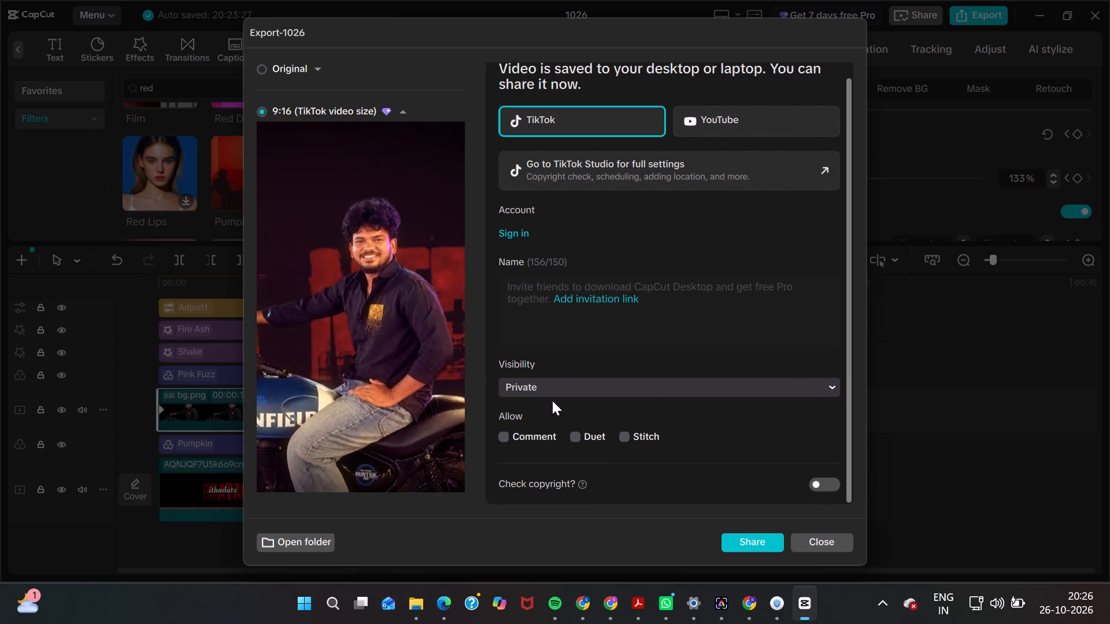
{"action": "scroll", "coordinate": [552, 400], "scroll_direction": "down", "scroll_amount": 1}
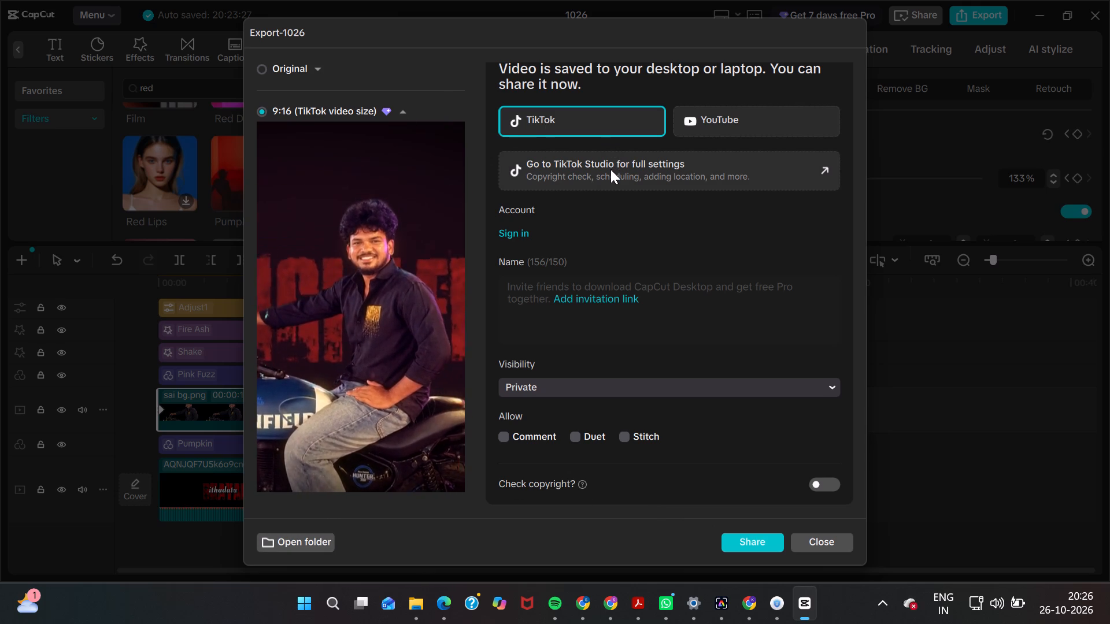
{"action": "left_click", "coordinate": [627, 172]}
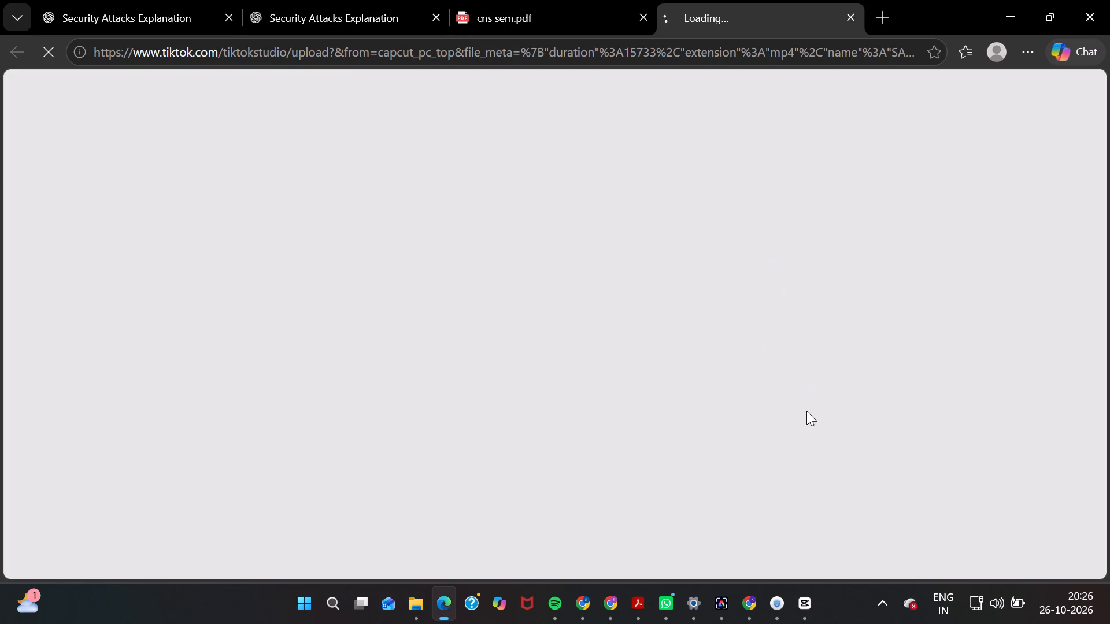
{"action": "left_click", "coordinate": [804, 606]}
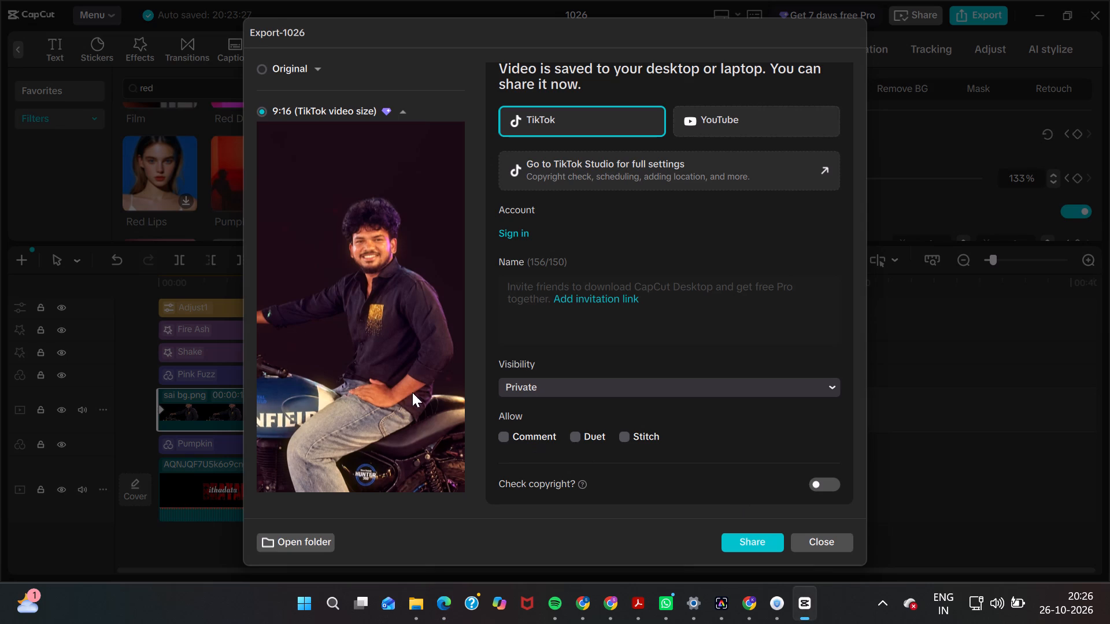
{"action": "scroll", "coordinate": [355, 434], "scroll_direction": "down", "scroll_amount": 2}
{"action": "left_click", "coordinate": [456, 610]}
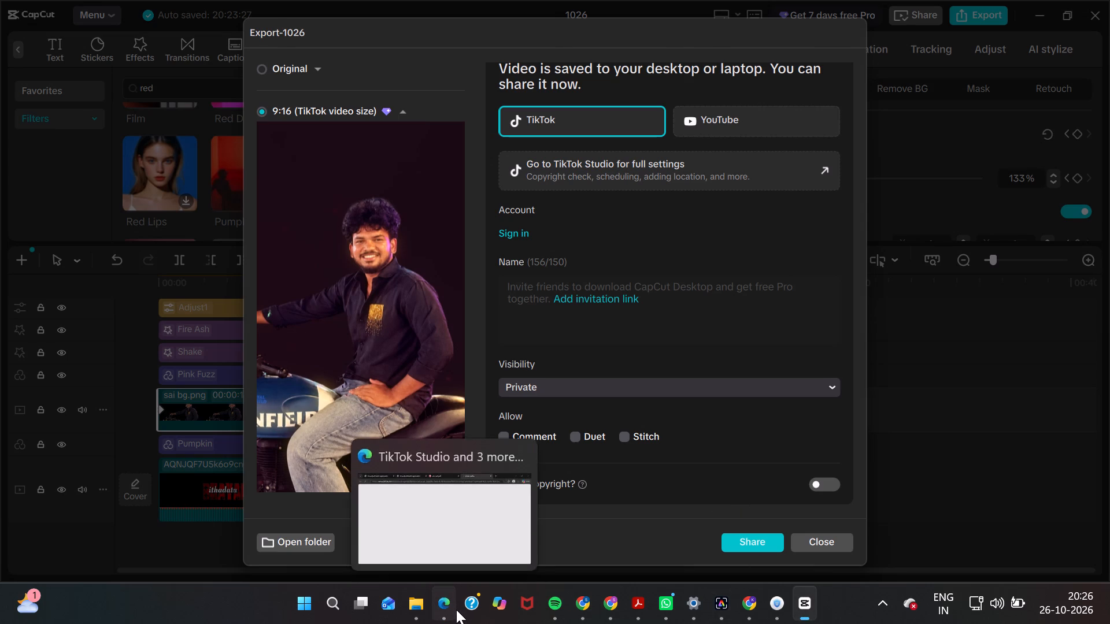
{"action": "scroll", "coordinate": [686, 430], "scroll_direction": "down", "scroll_amount": 2}
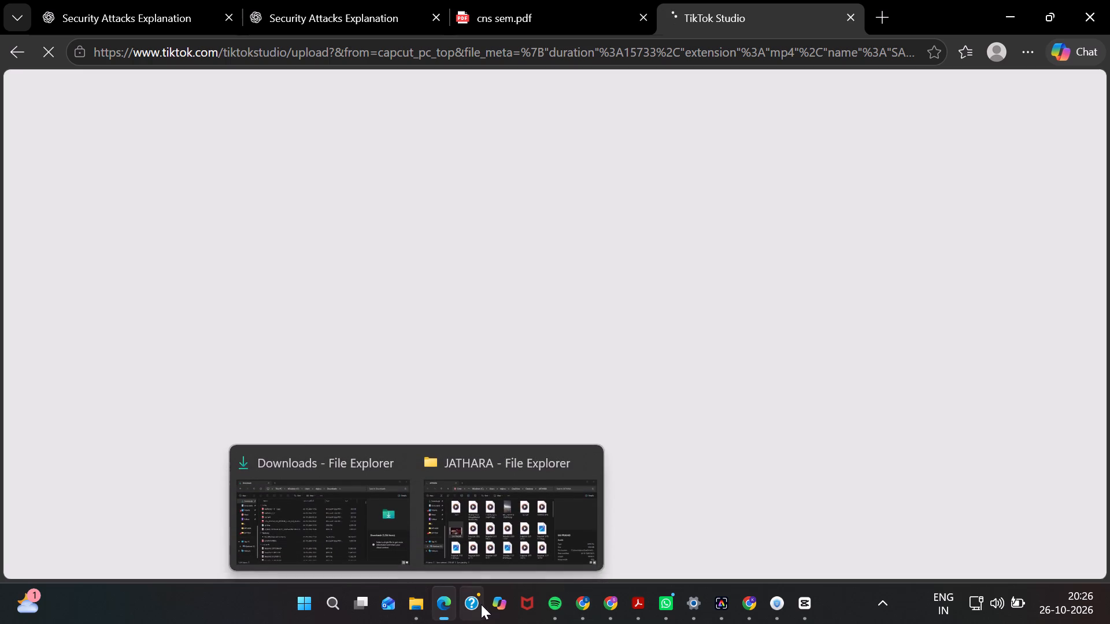
Open the exported video from the JATHARA folder in Media Player, replay it from the start, and close the player.
{"action": "left_click", "coordinate": [478, 528]}
{"action": "double_click", "coordinate": [245, 337]}
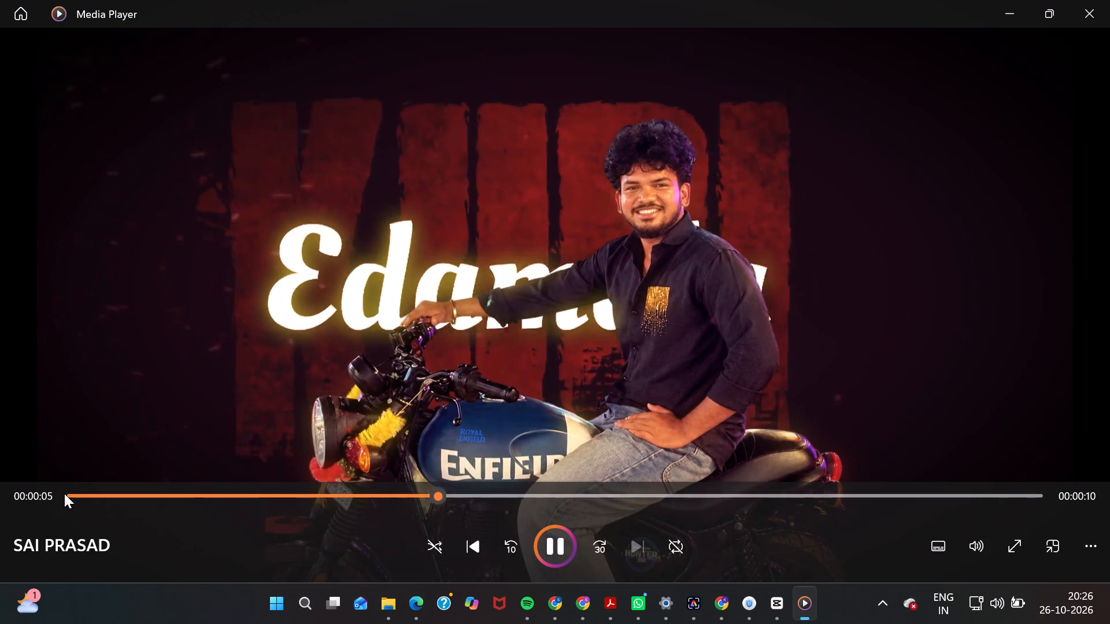
{"action": "left_click", "coordinate": [69, 496]}
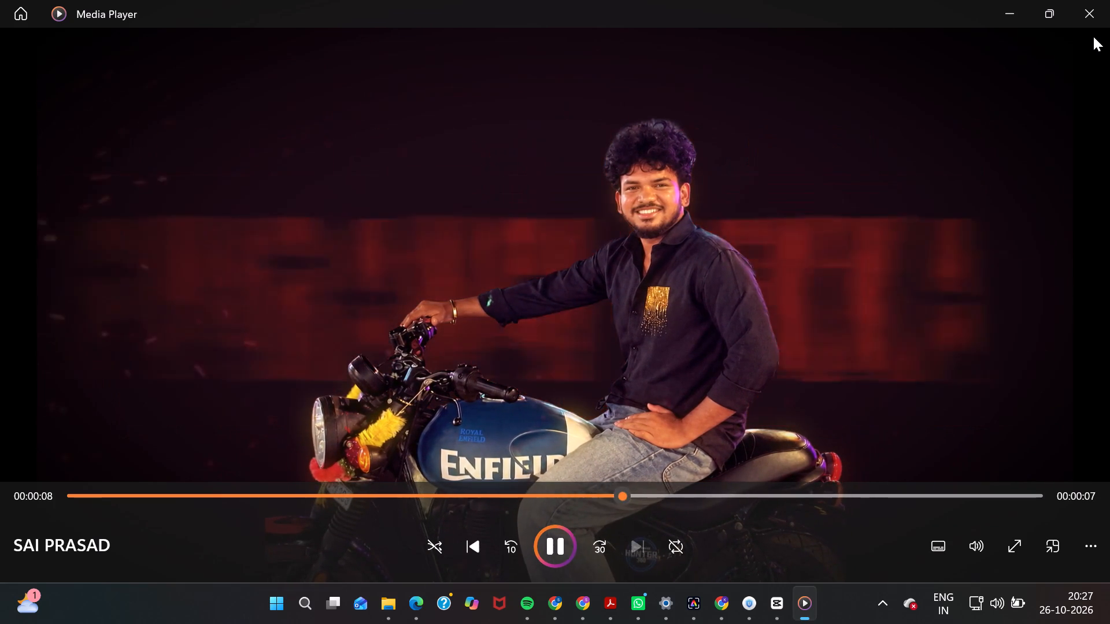
{"action": "left_click", "coordinate": [1092, 23]}
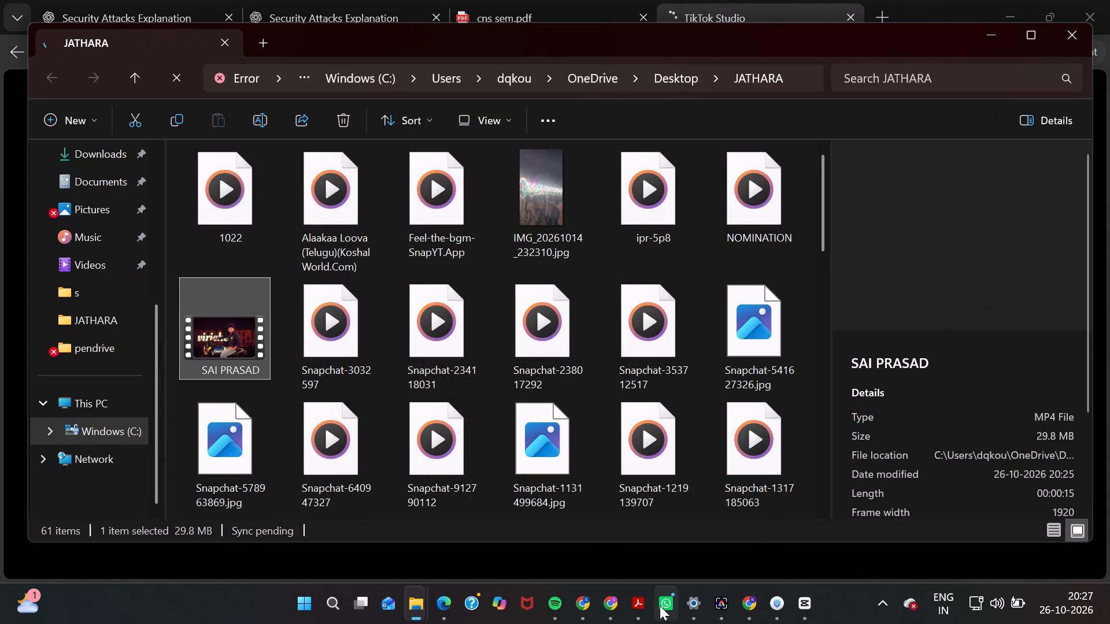
Switch back to Microsoft Edge and check the TikTok Studio upload page.
{"action": "left_click", "coordinate": [449, 607]}
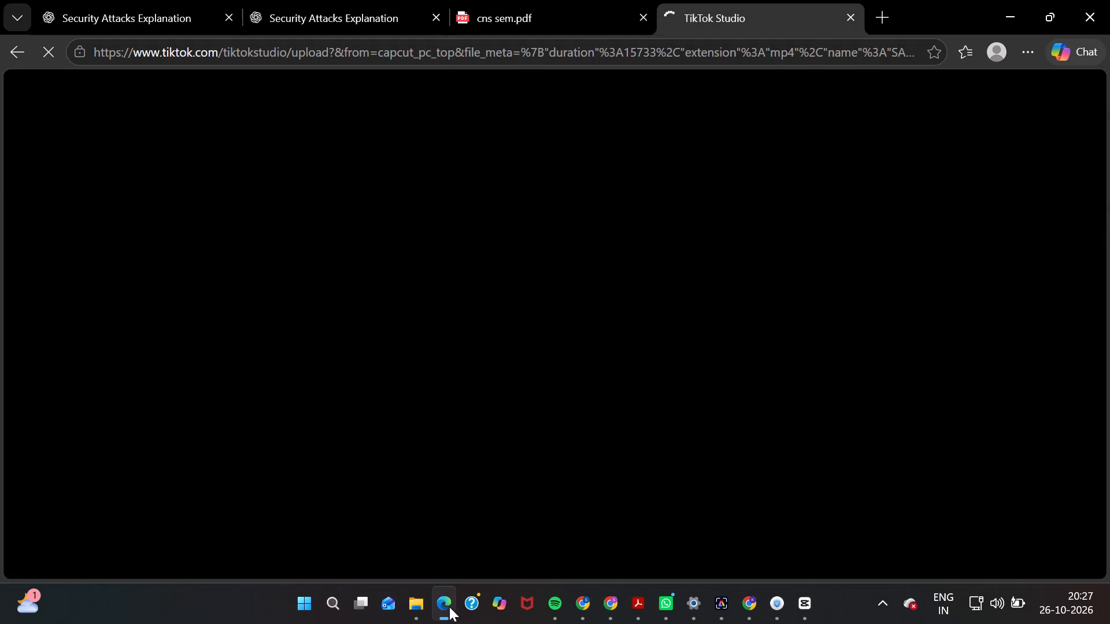
{"action": "scroll", "coordinate": [645, 406], "scroll_direction": "down", "scroll_amount": 1}
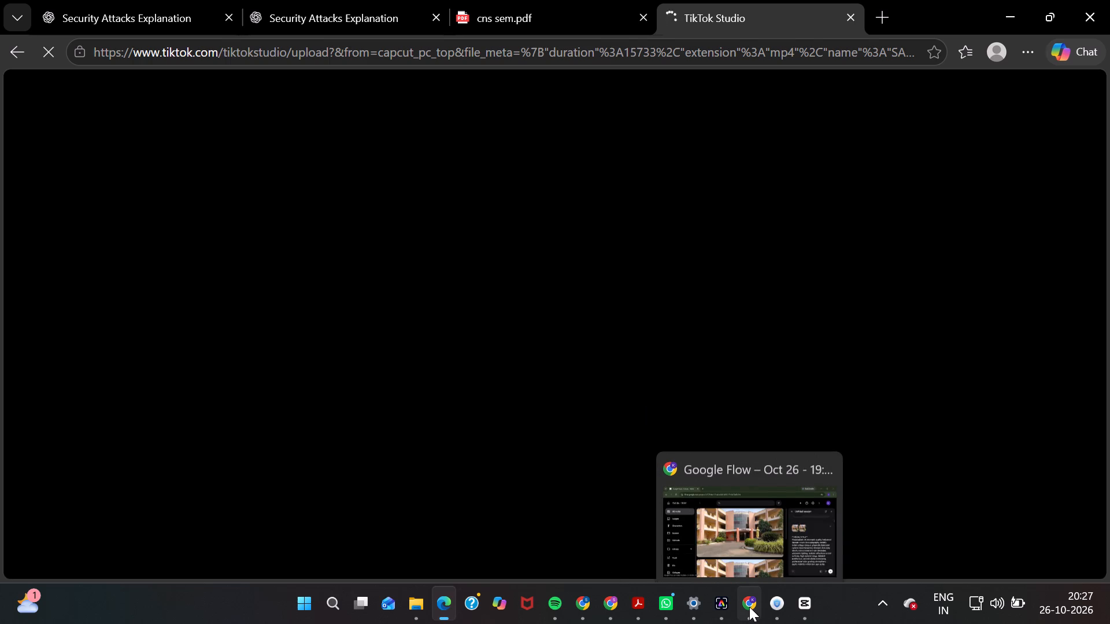
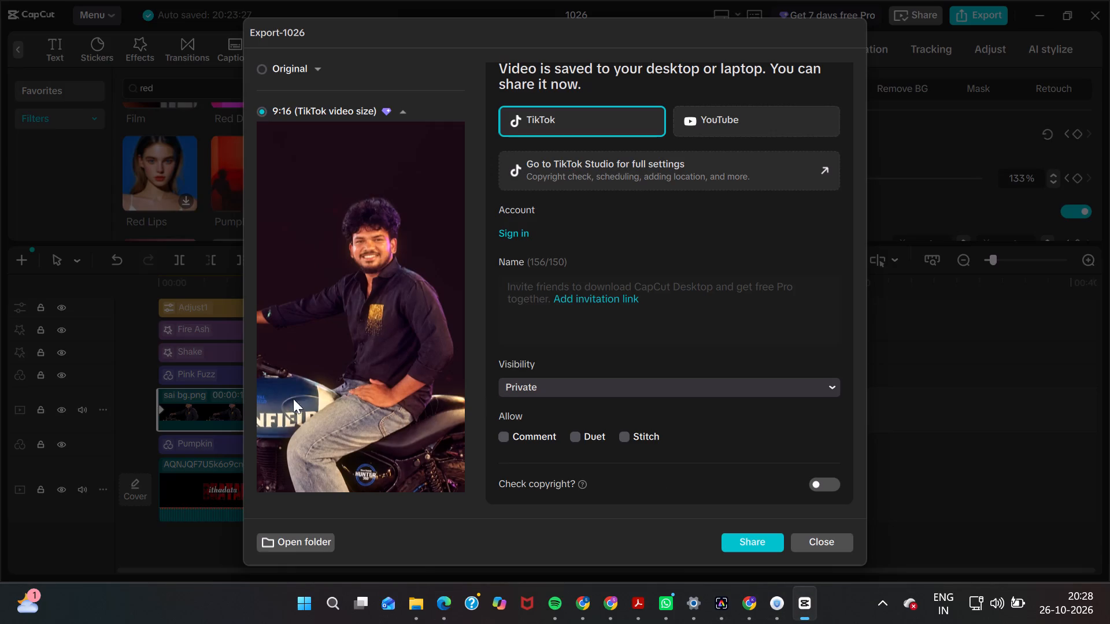
{"action": "left_click", "coordinate": [309, 385]}
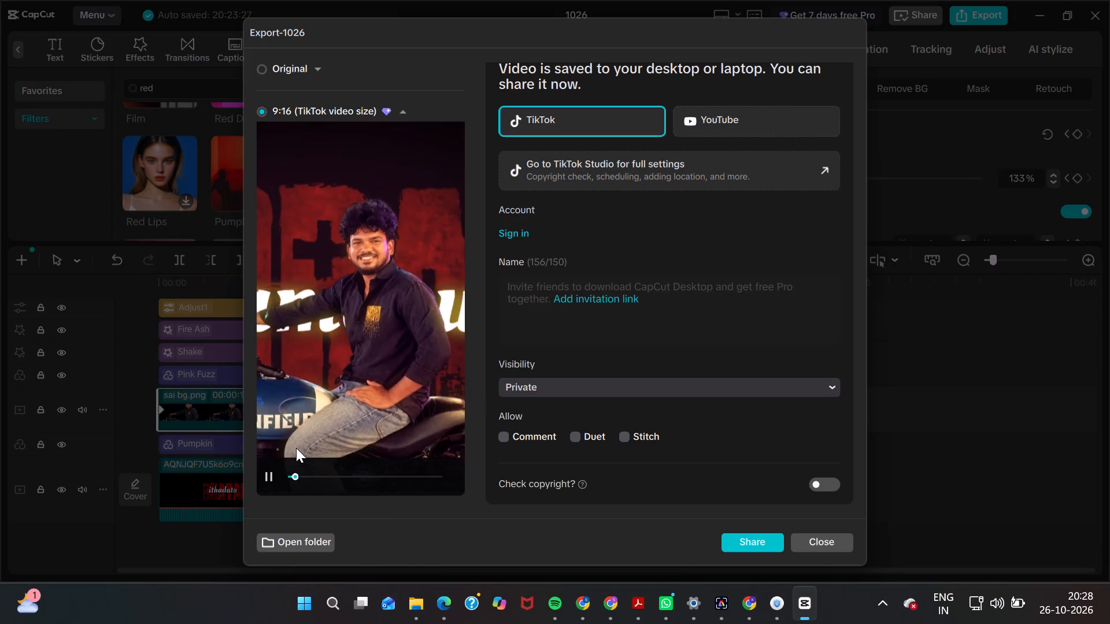
{"action": "left_click_drag", "start_coordinate": [304, 471], "coordinate": [299, 471]}
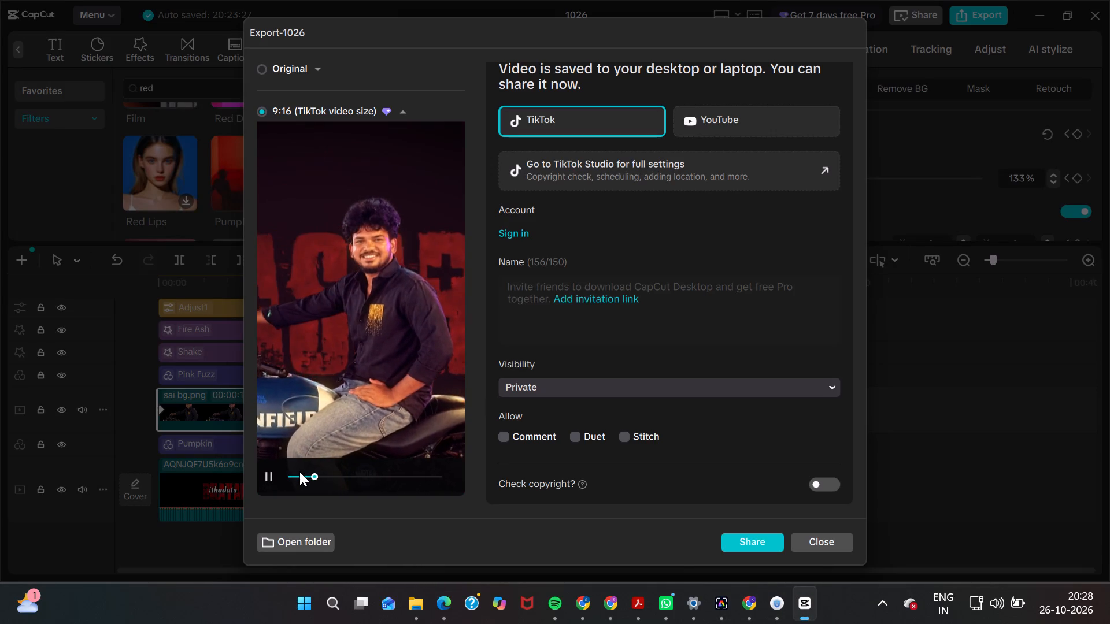
{"action": "left_click_drag", "start_coordinate": [299, 471], "coordinate": [290, 477]}
{"action": "left_click", "coordinate": [290, 477]}
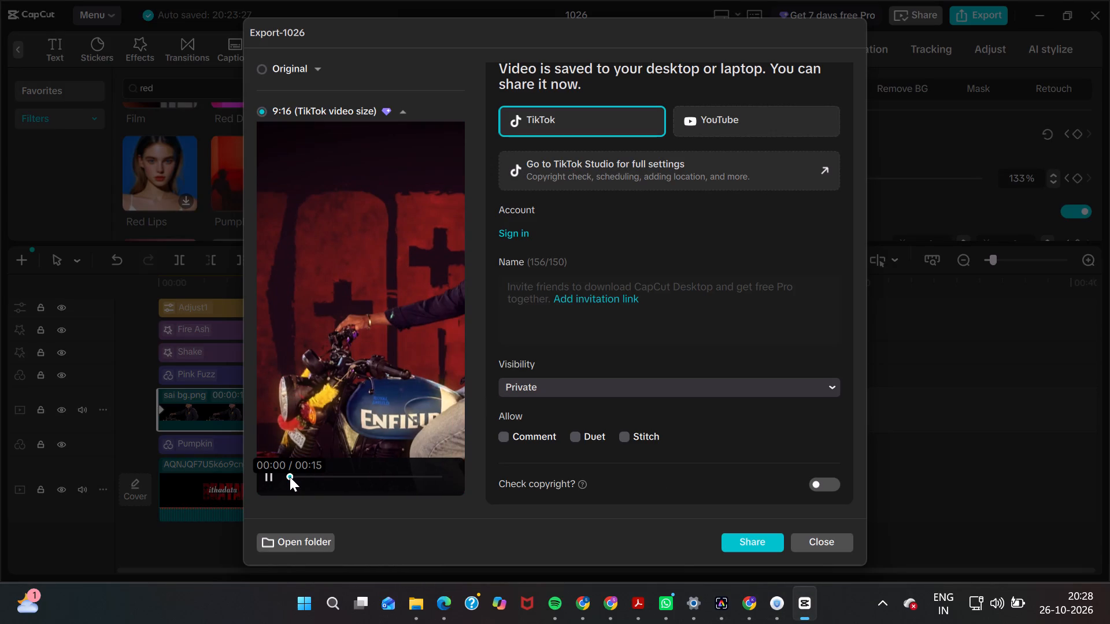
{"action": "left_click", "coordinate": [270, 481]}
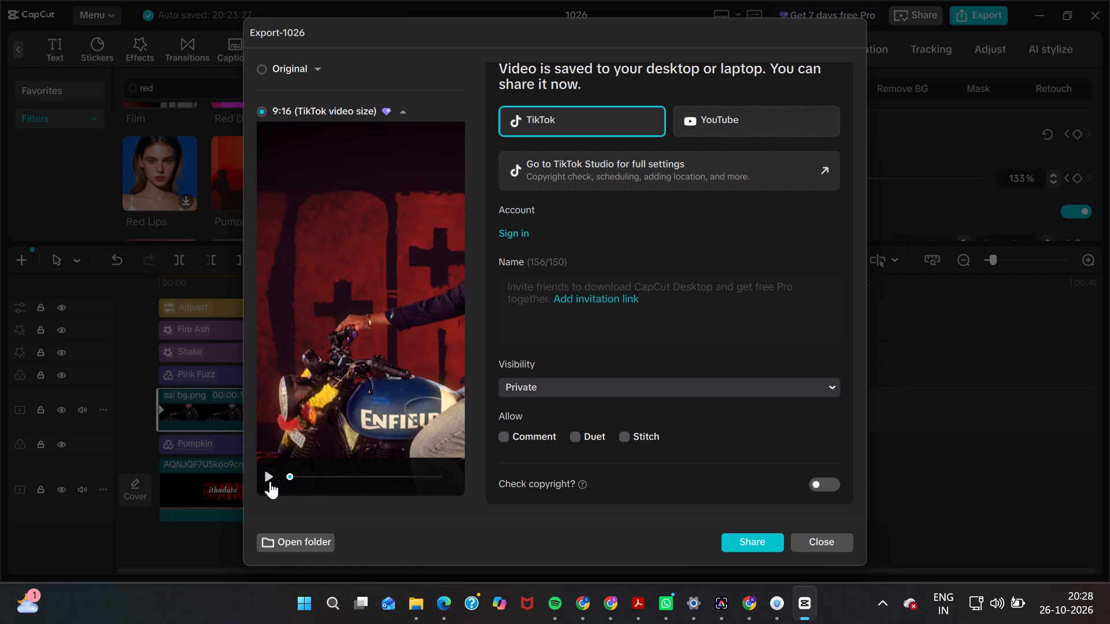
{"action": "left_click", "coordinate": [270, 481]}
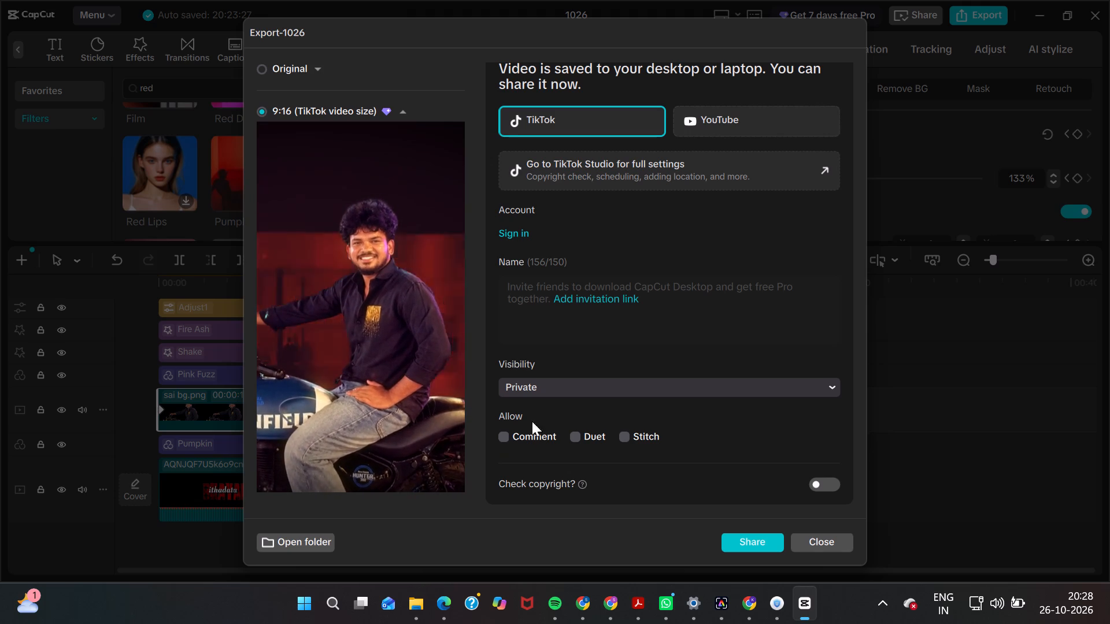
Open the visibility options for sharing the exported video on TikTok.
{"action": "left_click", "coordinate": [564, 388]}
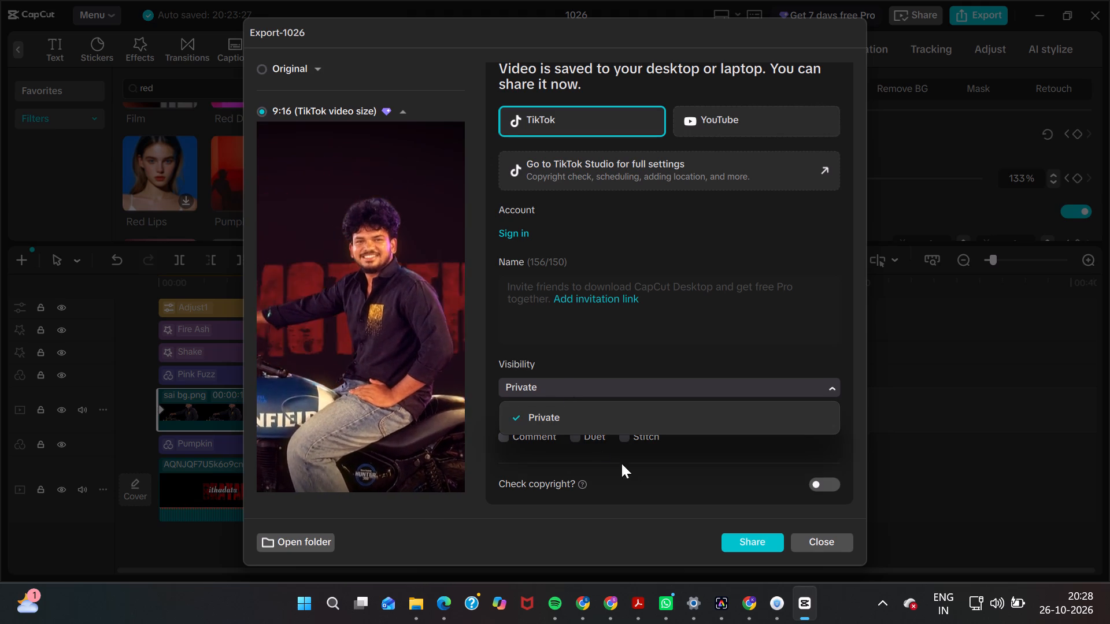
Leave the TikTok sharing options without sharing and close the export window to return to the editing timeline.
{"action": "scroll", "coordinate": [726, 460], "scroll_direction": "down", "scroll_amount": 1}
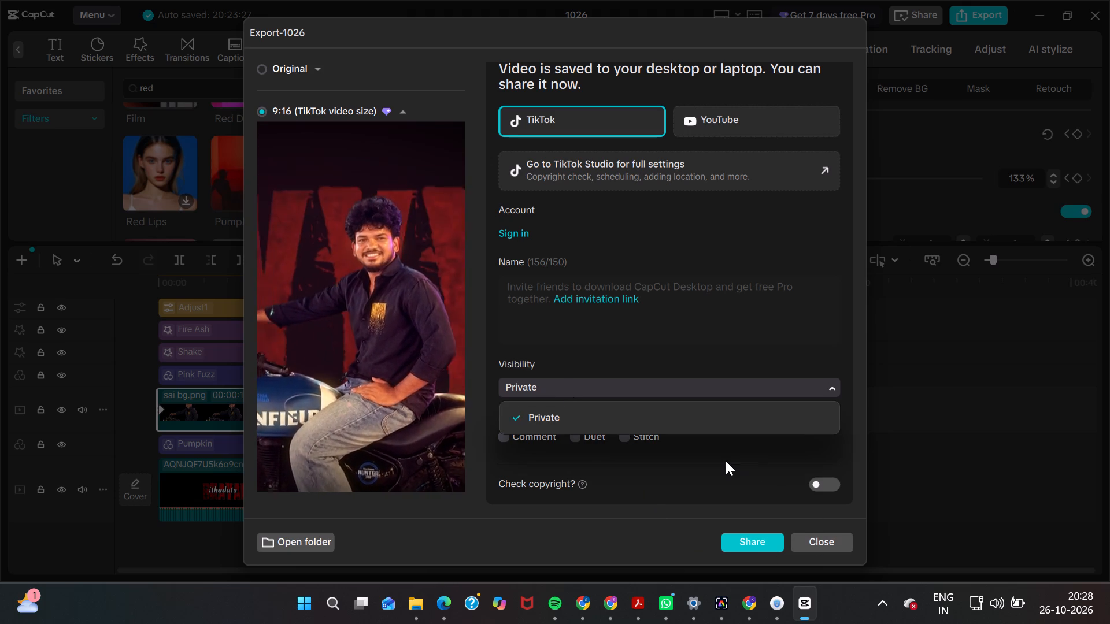
{"action": "left_click", "coordinate": [932, 462]}
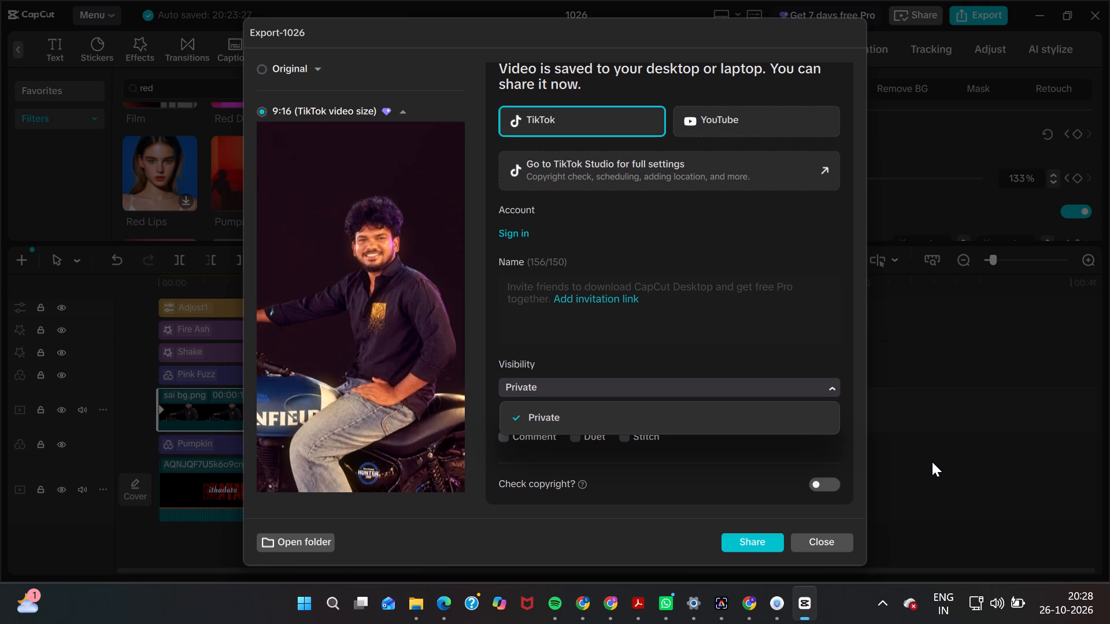
{"action": "left_click", "coordinate": [825, 537]}
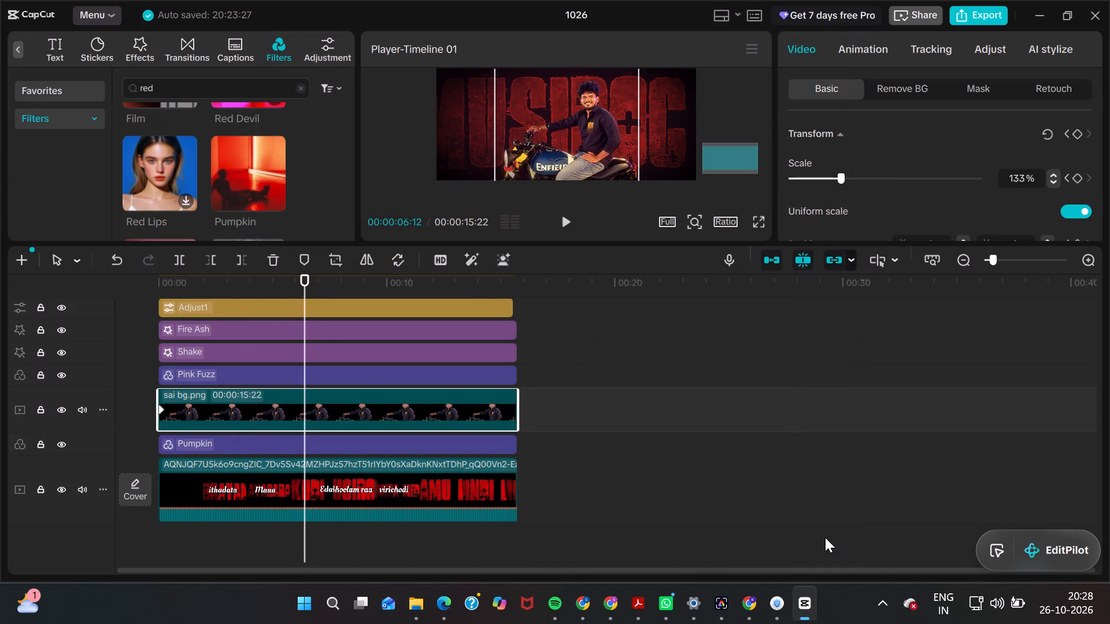
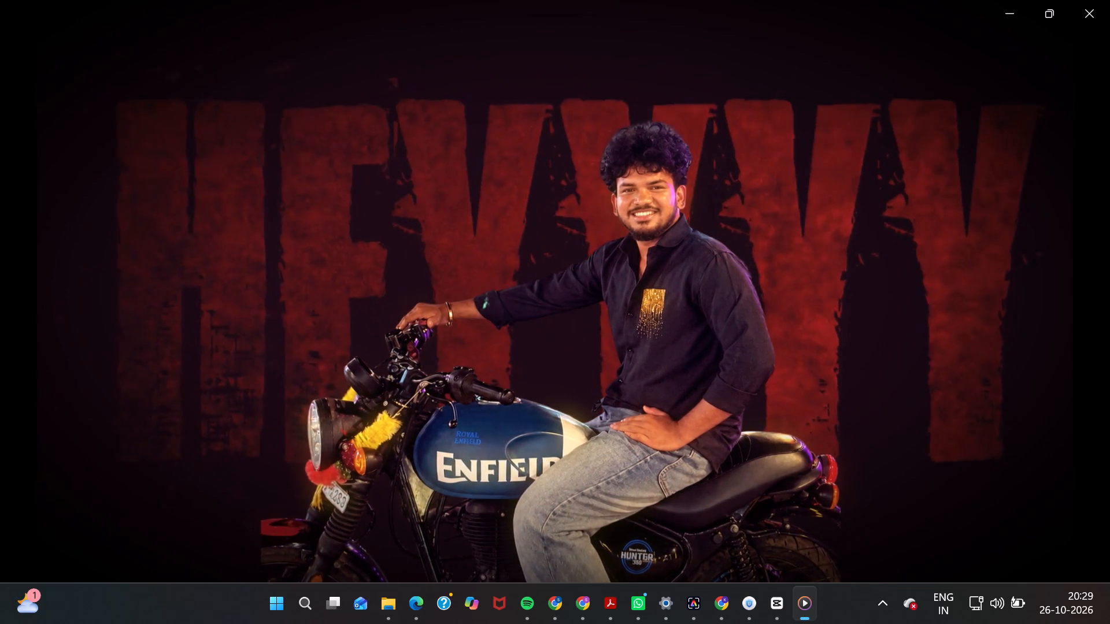
{"action": "key", "text": "Escape"}
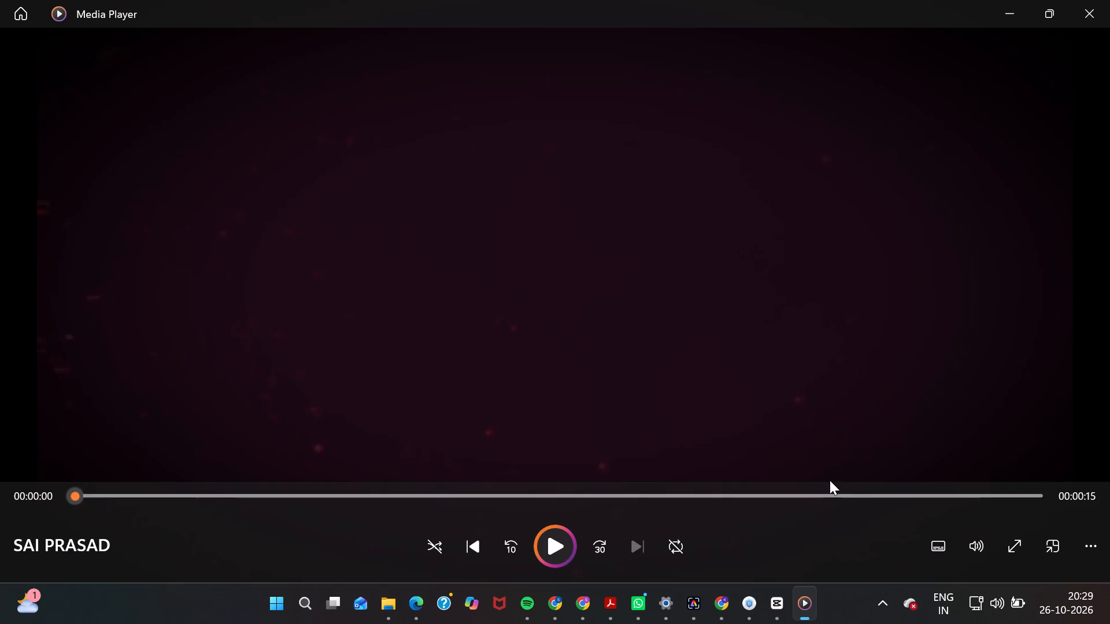
{"action": "scroll", "coordinate": [757, 419], "scroll_direction": "down", "scroll_amount": 2}
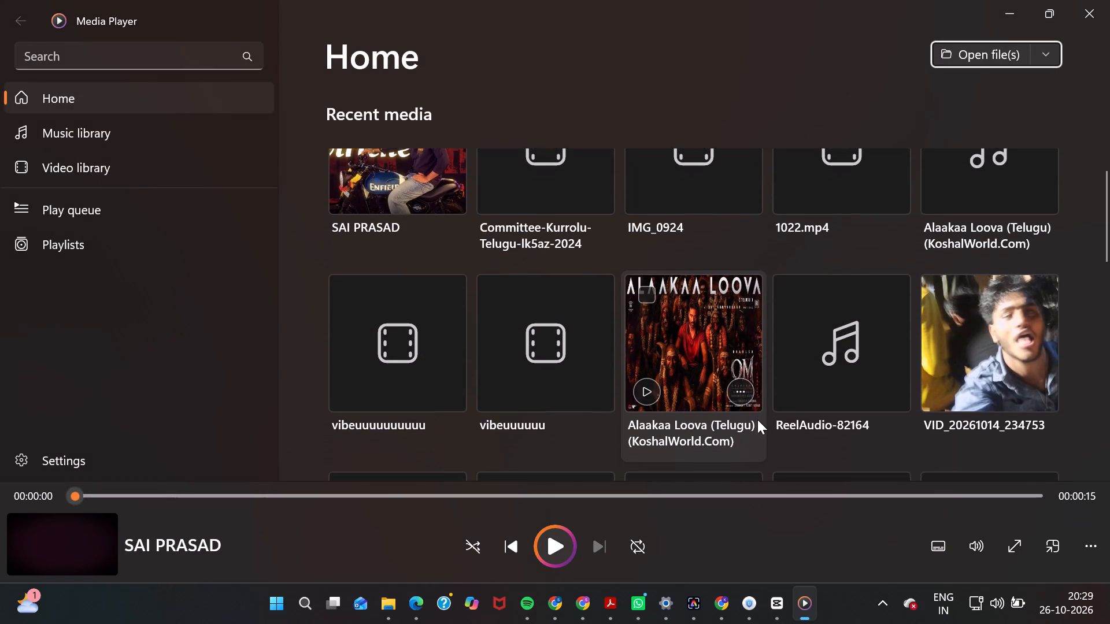
{"action": "scroll", "coordinate": [757, 419], "scroll_direction": "down", "scroll_amount": 2}
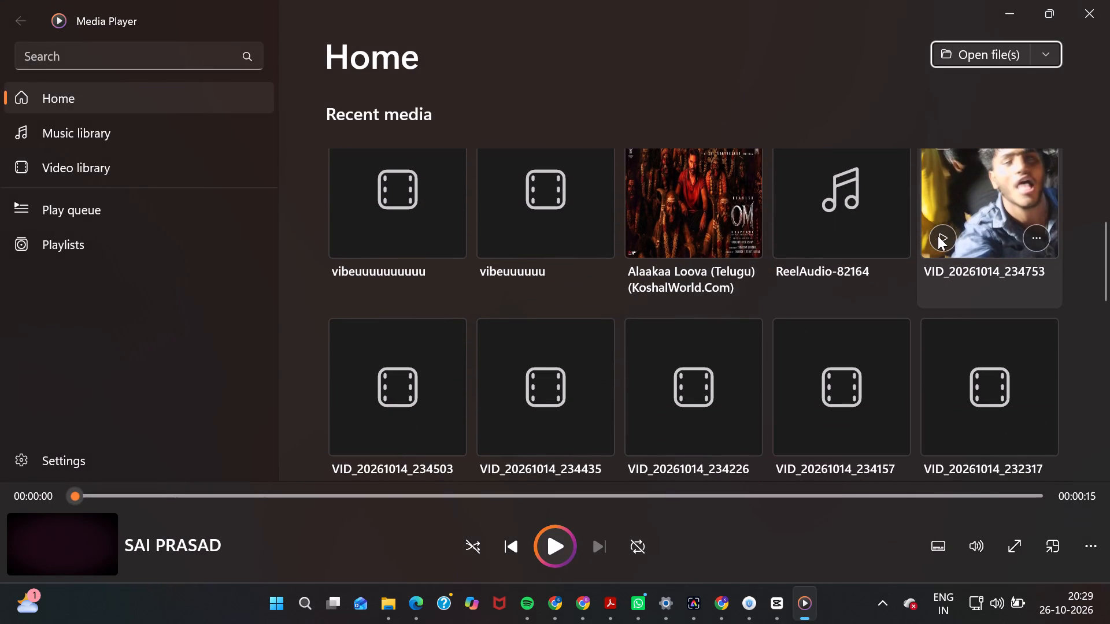